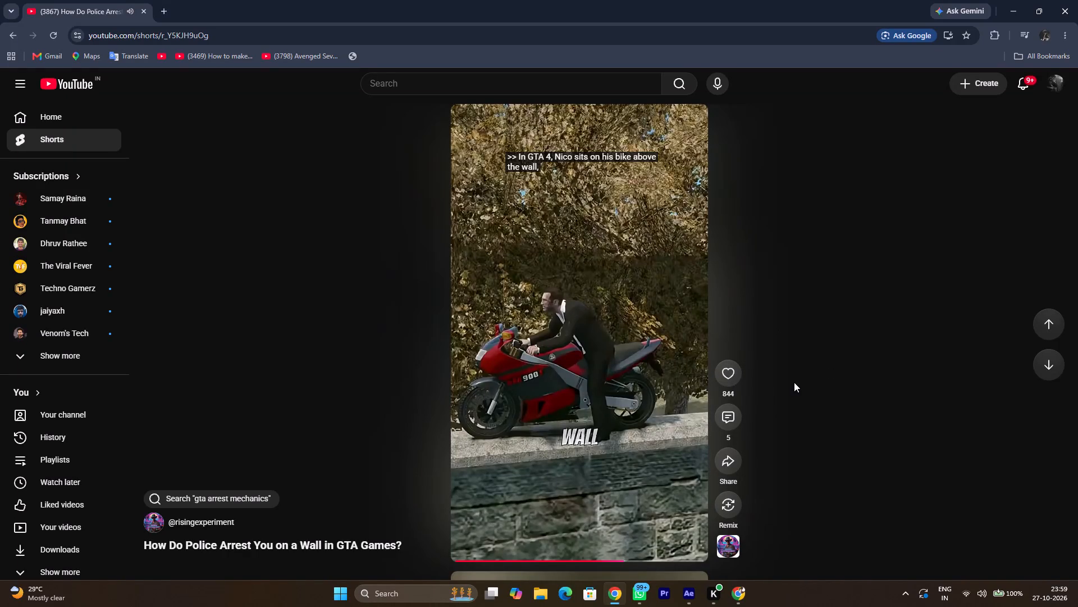
Switch to After Effects and preview the Line up composition from about 0:00:16:22 through the transition into the presenter clip.
left_click(682, 596)
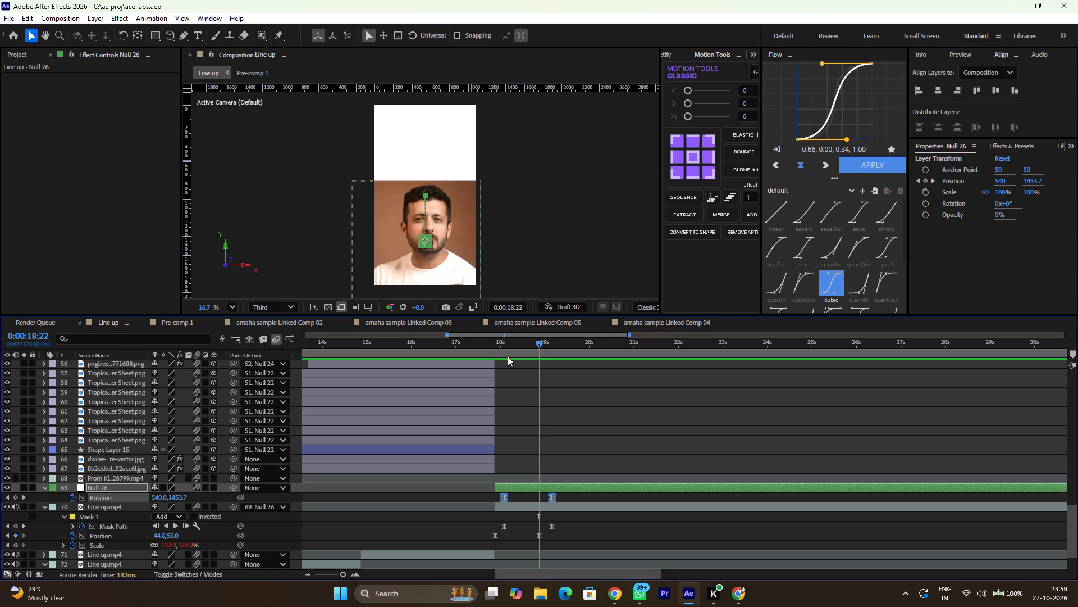
left_click_drag(492, 345, 449, 350)
key("space")
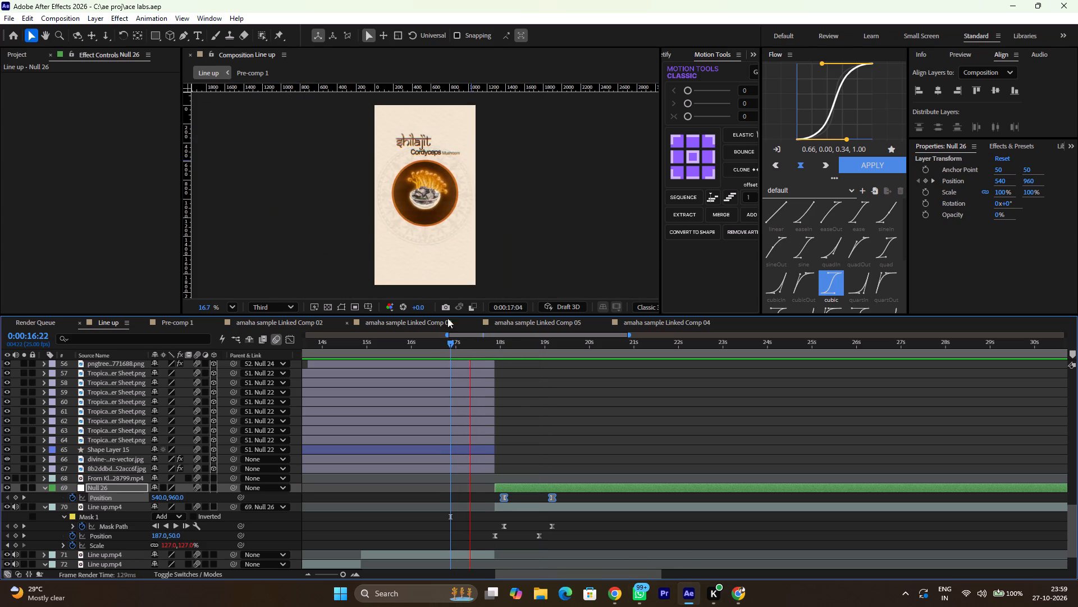
key("space")
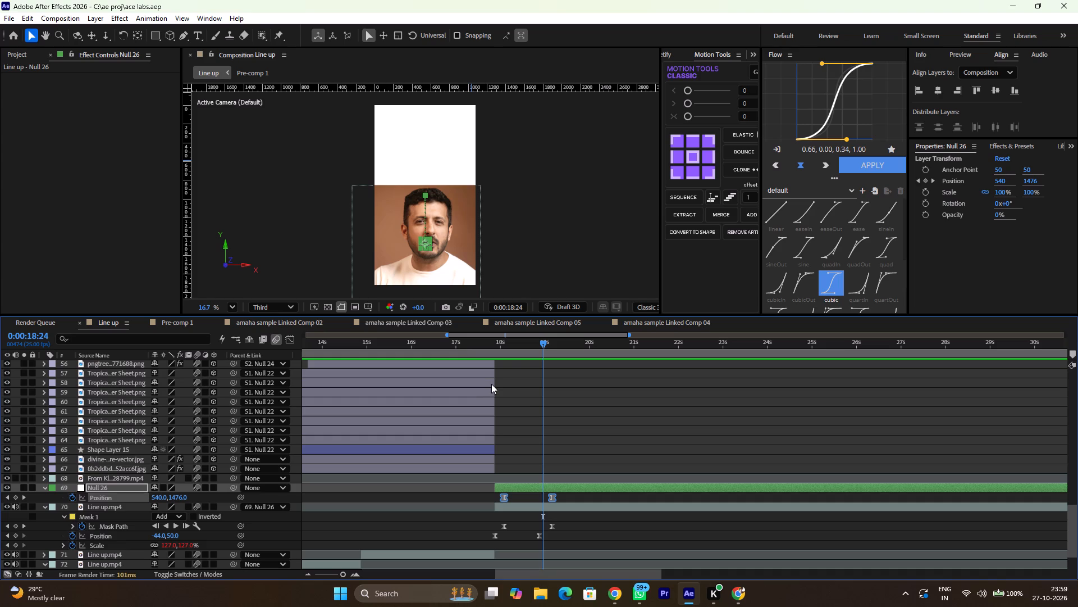
Switch to Chrome, skip through YouTube Shorts to the "Laddu Futa?" video and like it.
key("alt+Tab")
key("space")
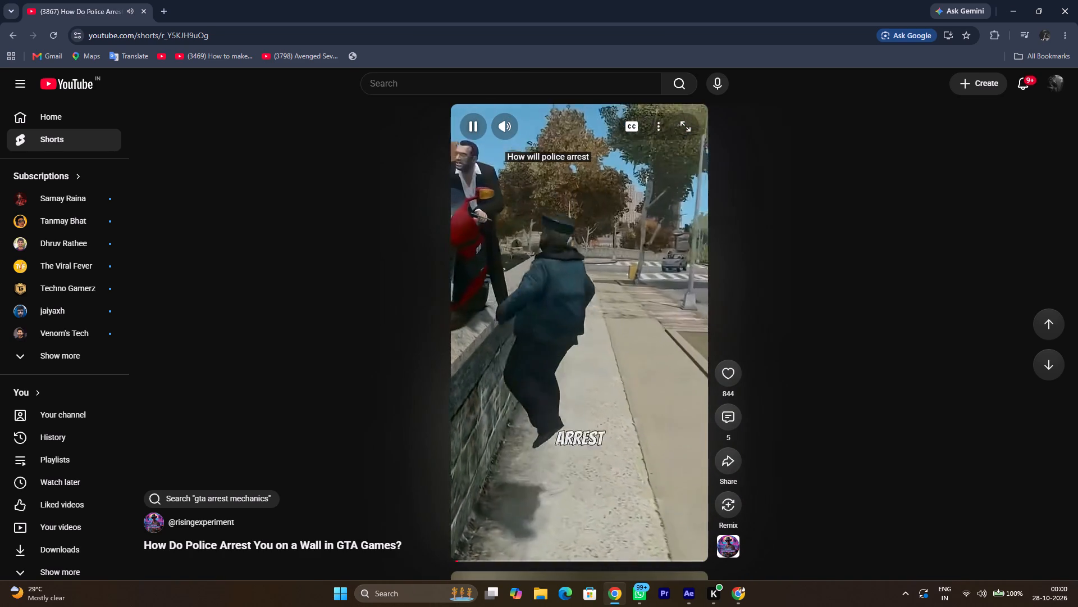
key("Down")
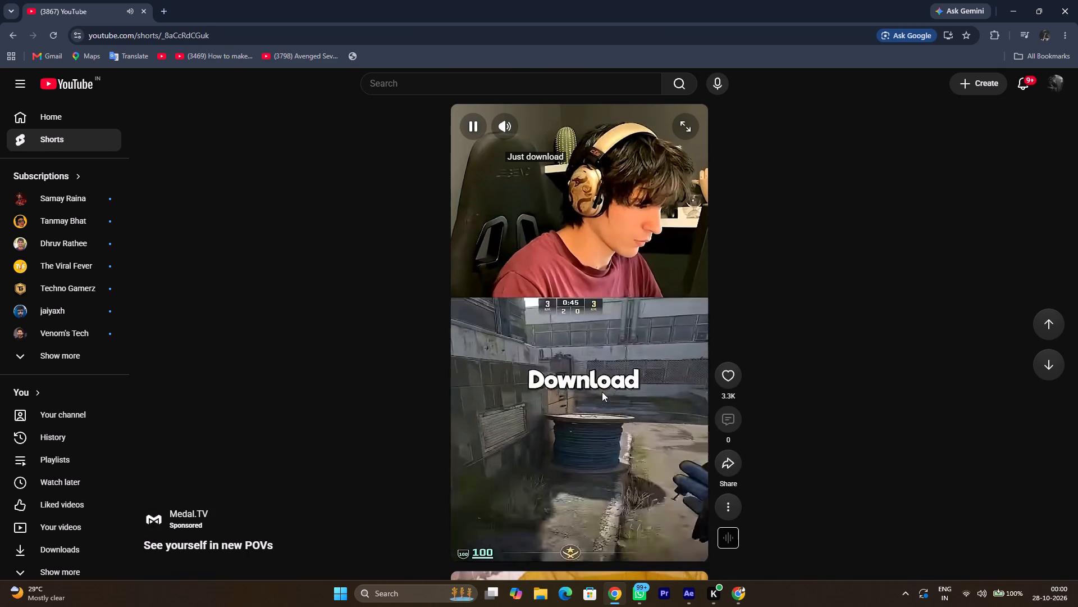
key("Down")
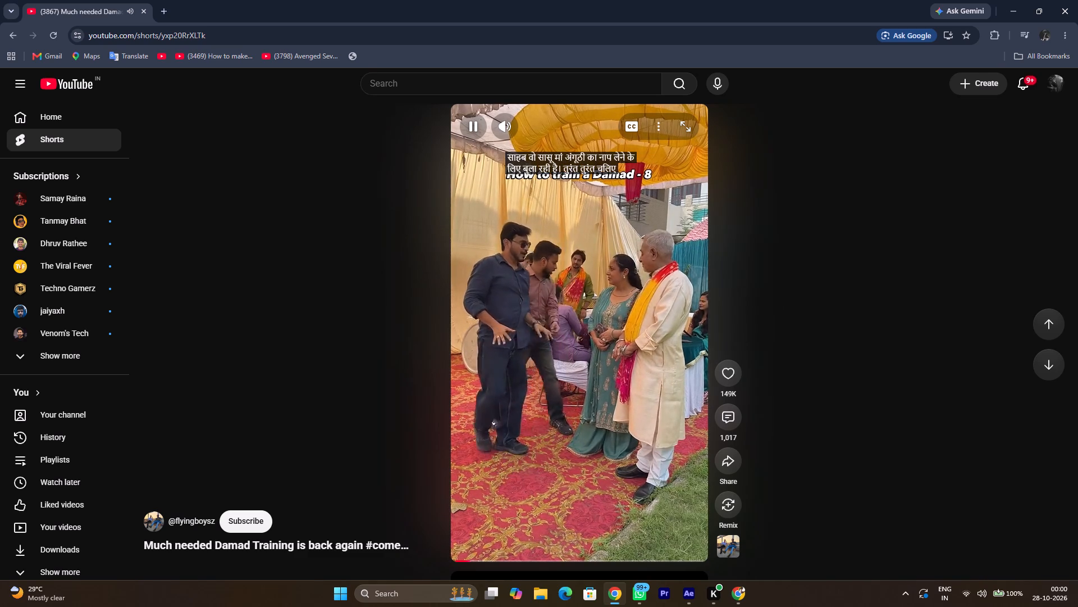
key("Down")
key("space")
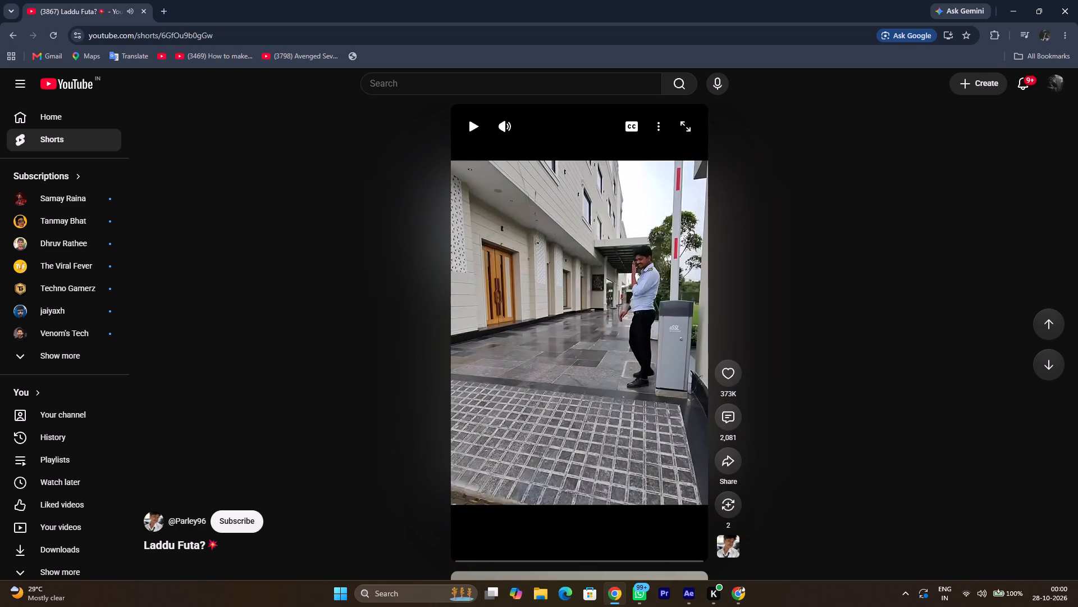
key("space")
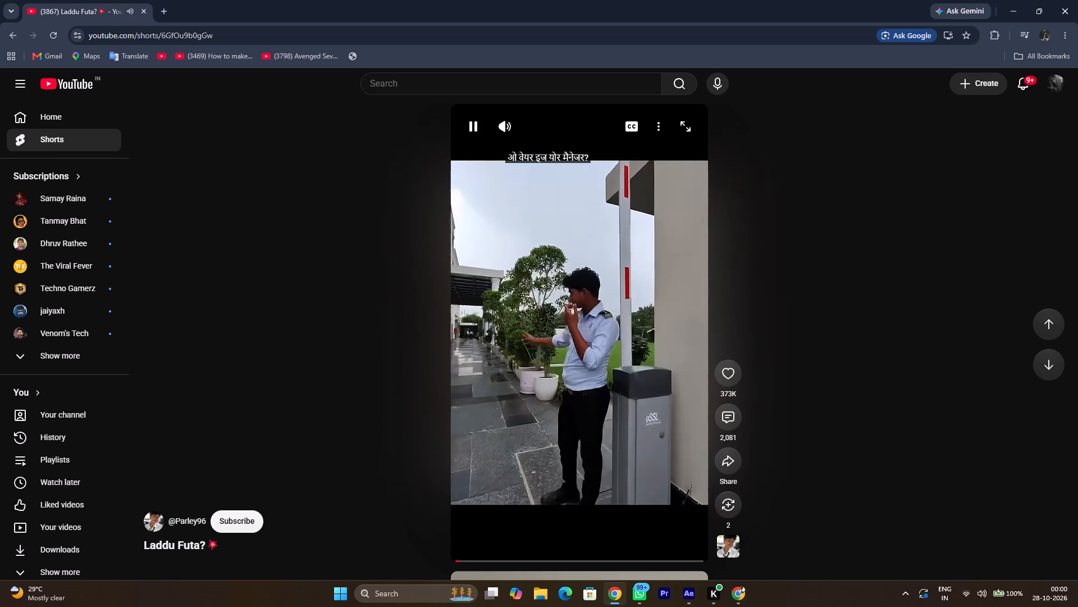
key("space")
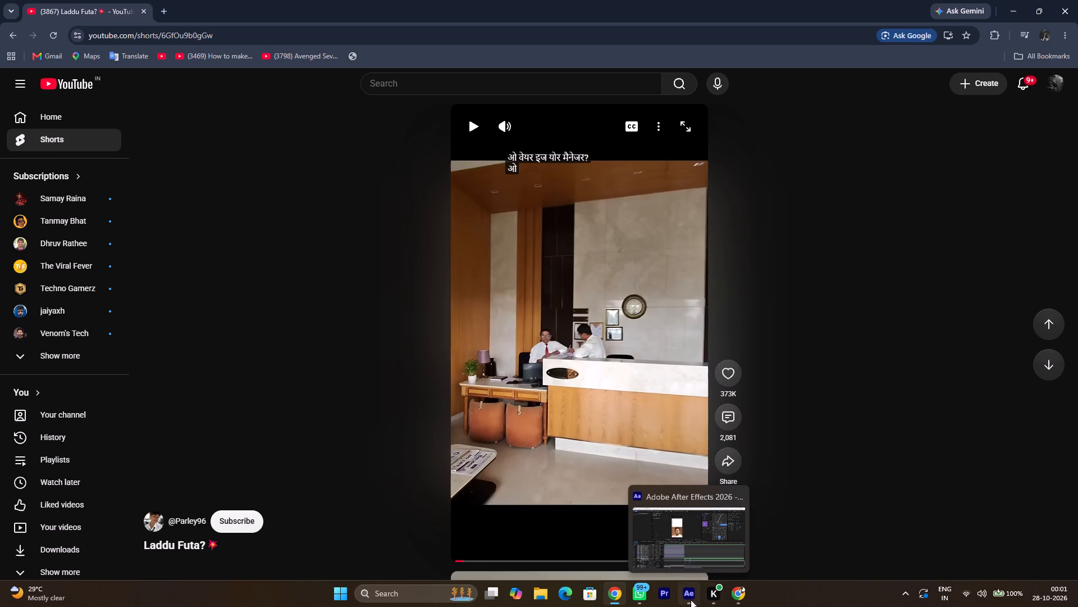
left_click(737, 378)
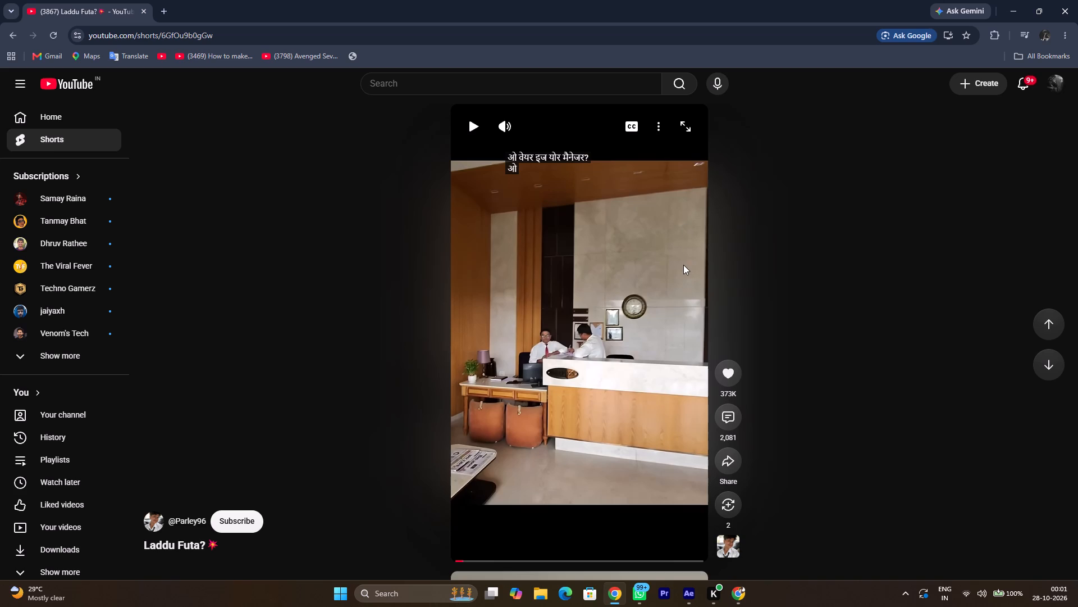
Switch back to After Effects and scrub the presenter clip's downward slide between about 0:00:17:17 and 0:00:18:19.
left_click(683, 600)
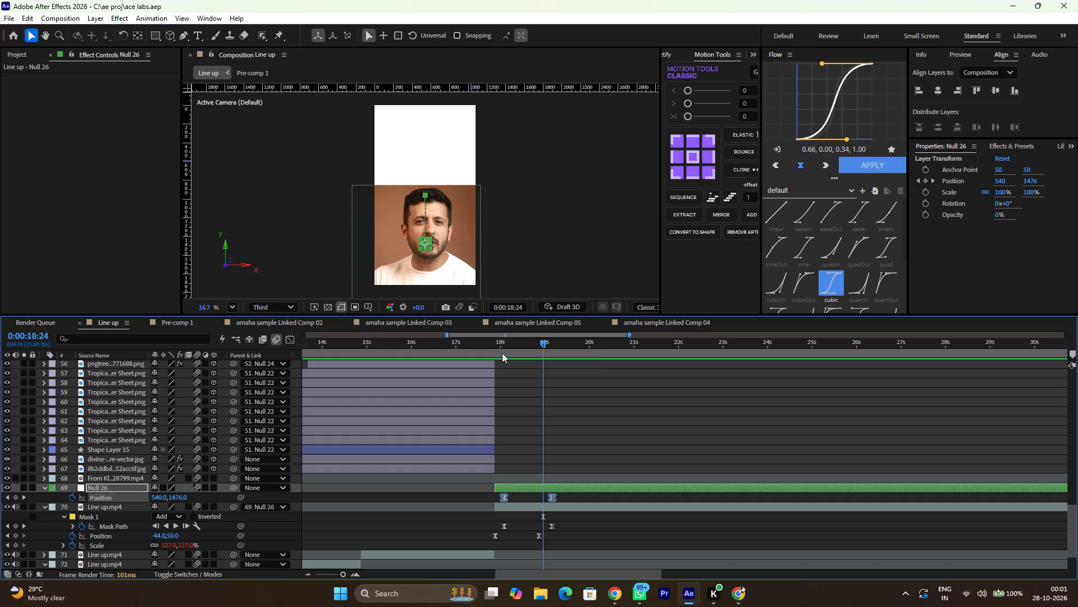
left_click_drag(499, 341, 496, 374)
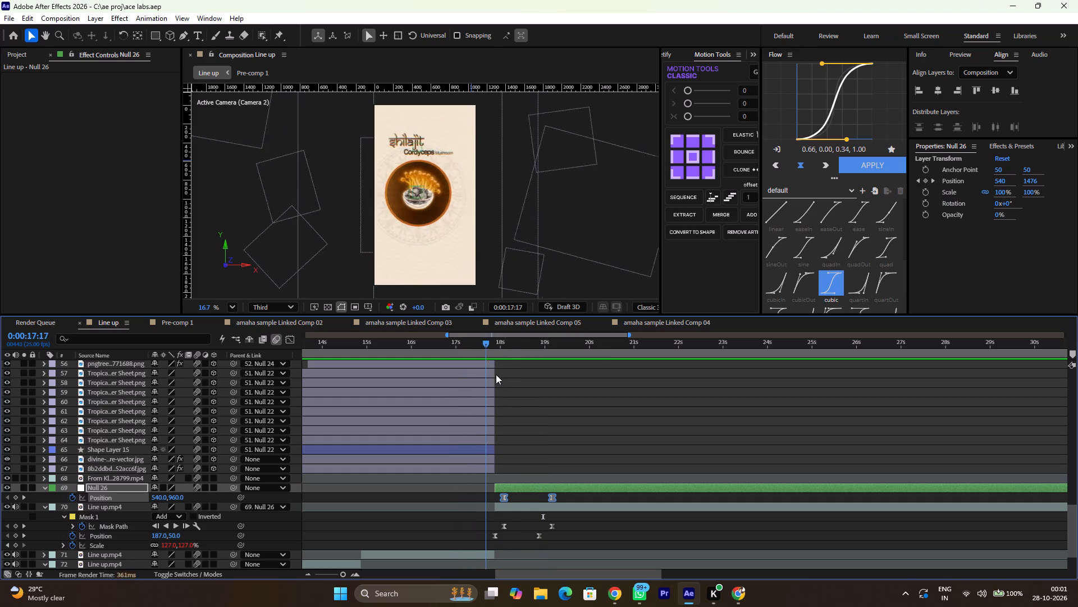
left_click_drag(496, 374, 533, 396)
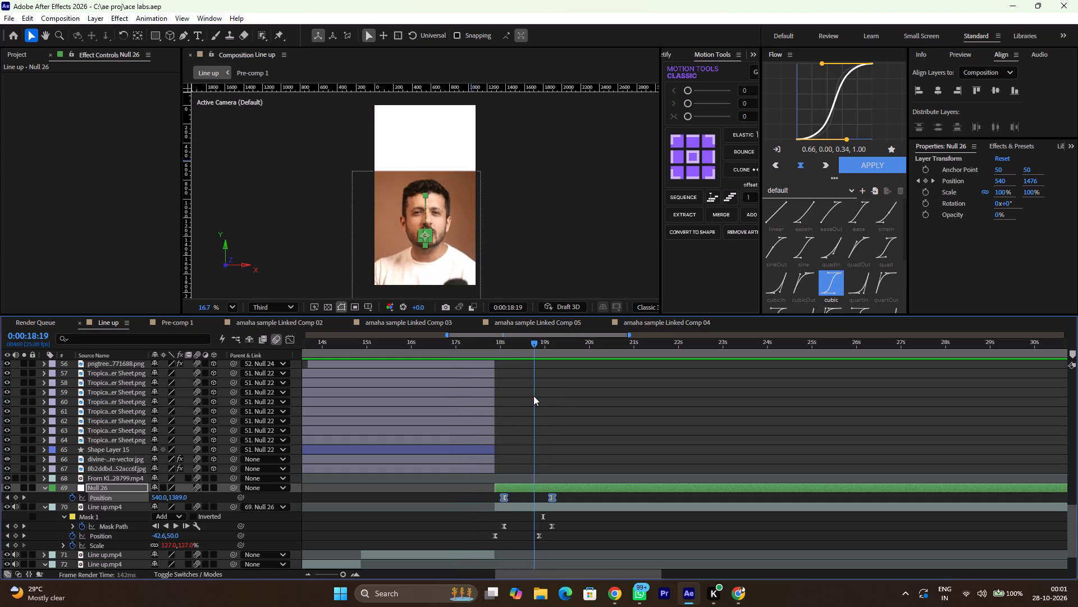
left_click_drag(533, 396, 515, 400)
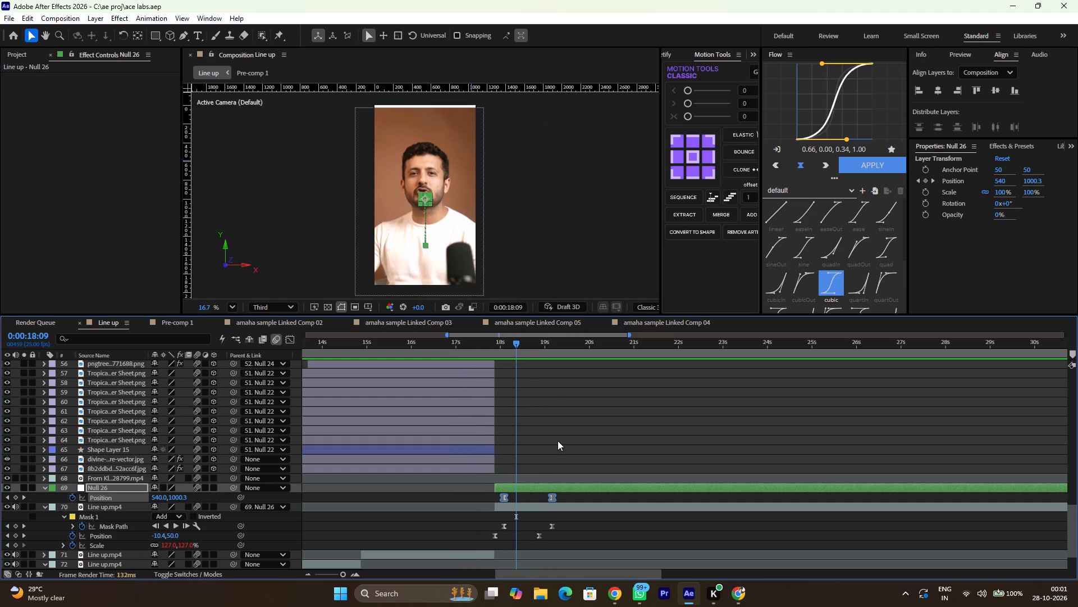
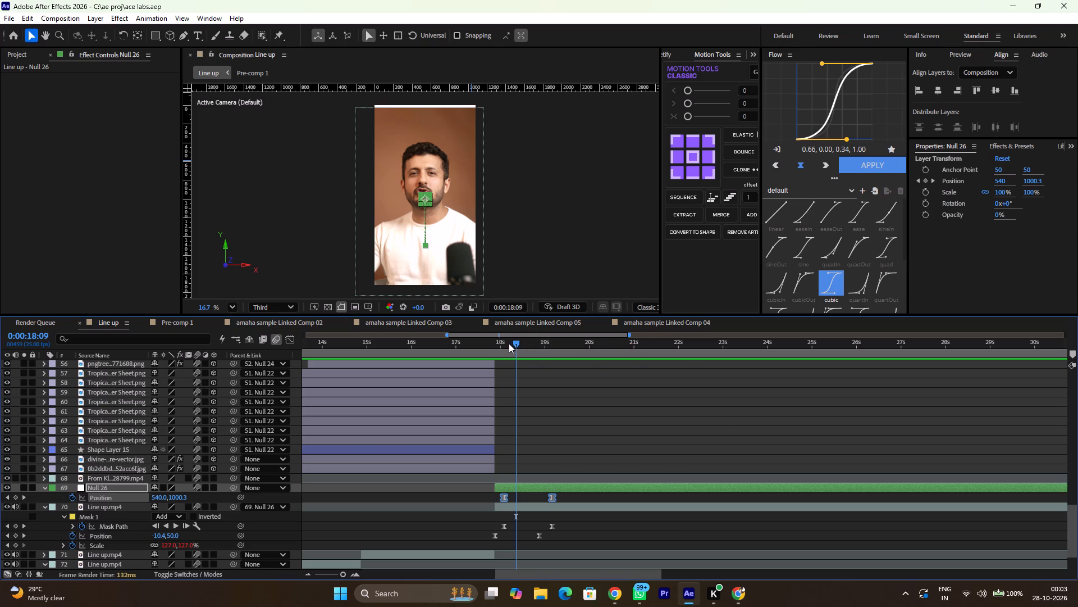
Scrub the presenter clip's downward slide between about 0:00:18:09 and 0:00:18:17 in the Line up composition.
left_click_drag(509, 343, 523, 358)
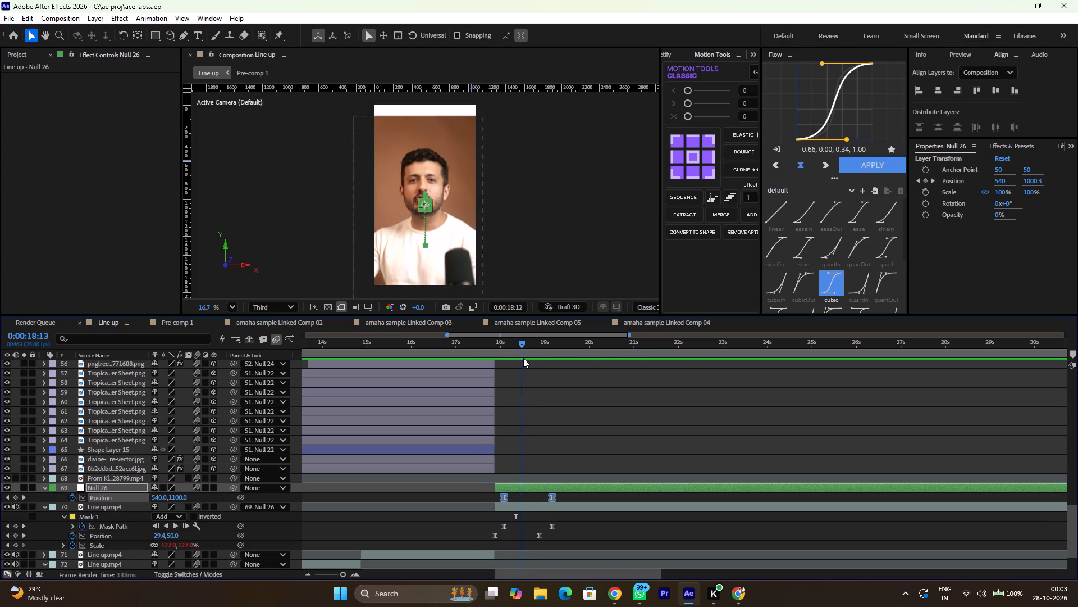
left_click_drag(523, 358, 528, 361)
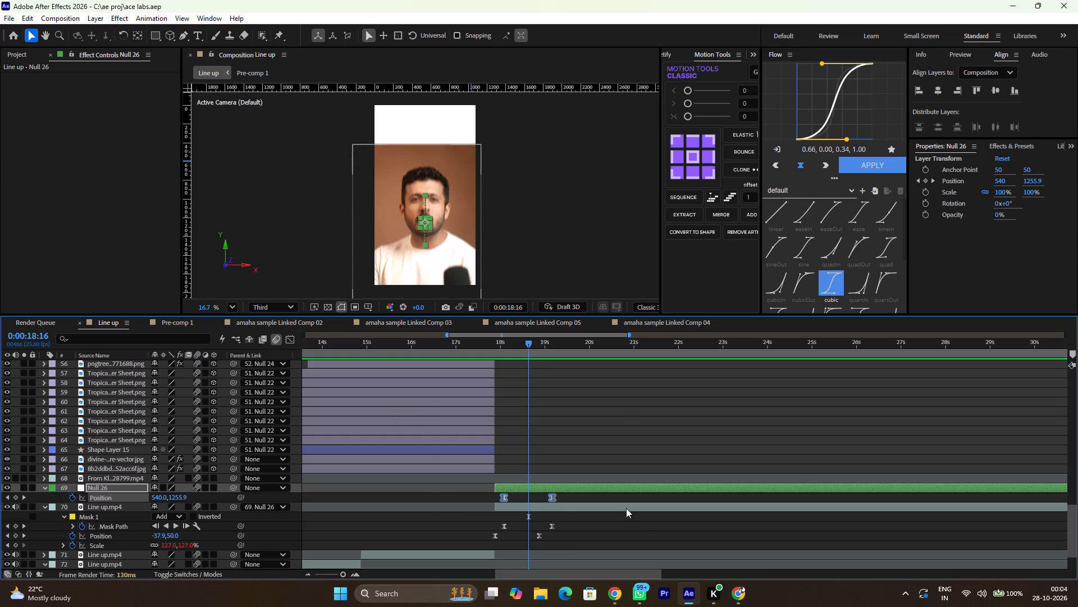
key("4")
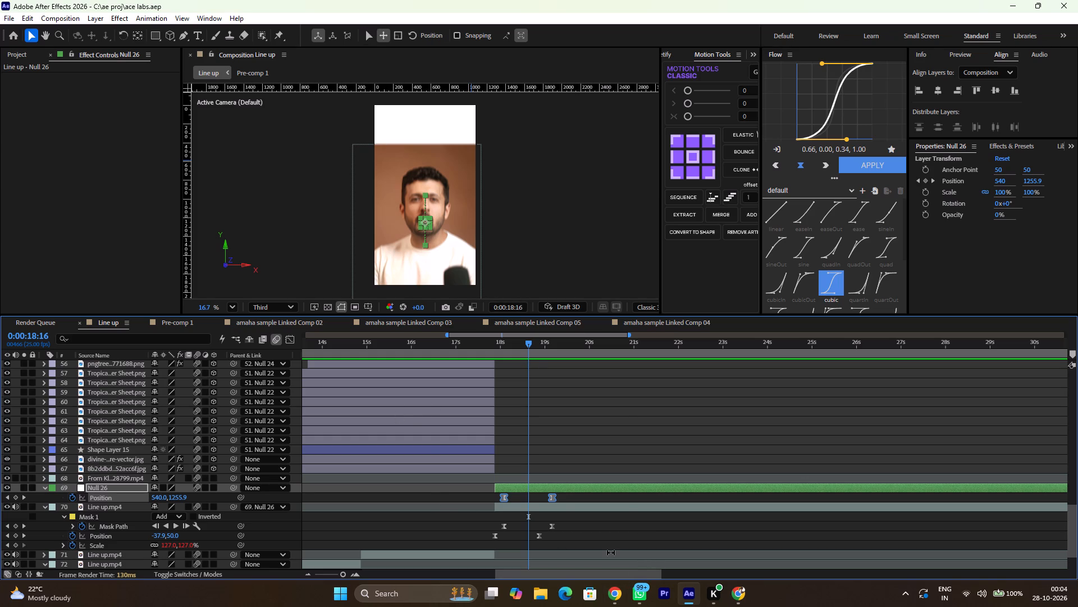
key("v")
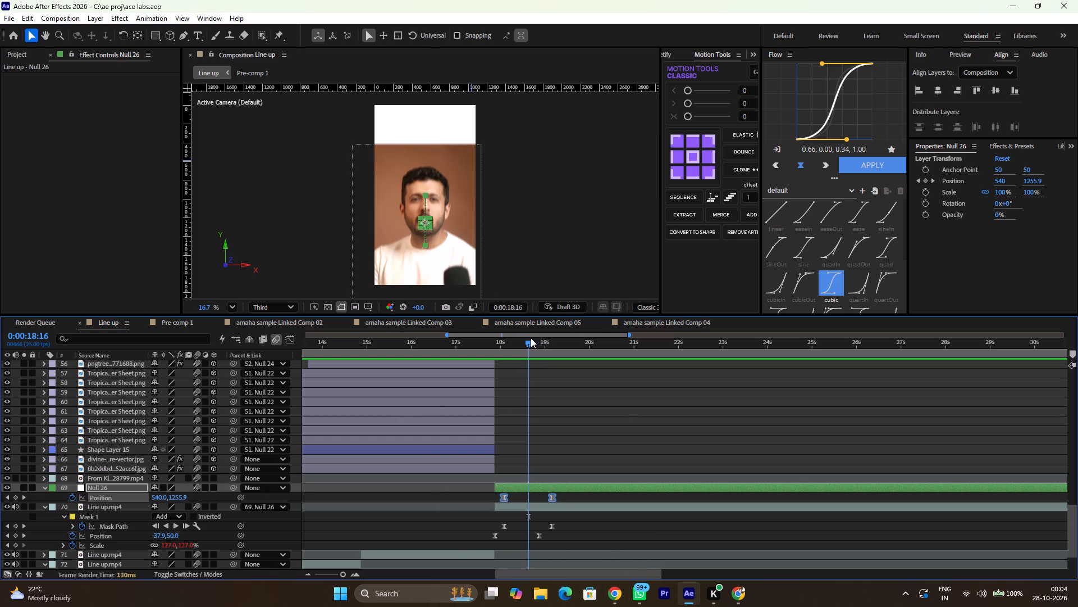
left_click_drag(509, 344, 530, 365)
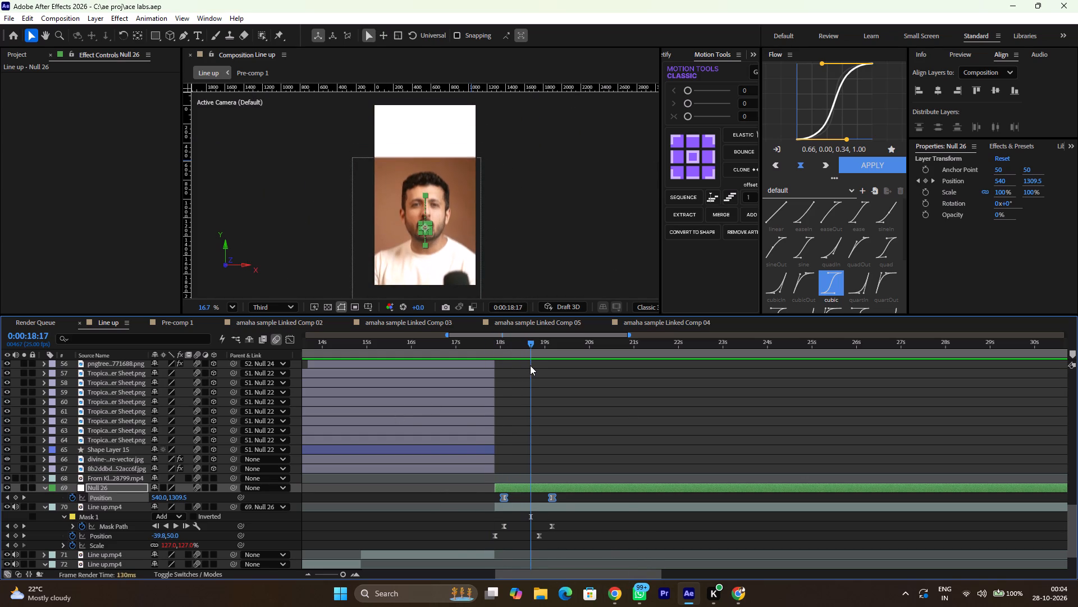
Switch to the Chrome window with Pinterest and look back up through the shilajit pins for visual references.
left_click(746, 590)
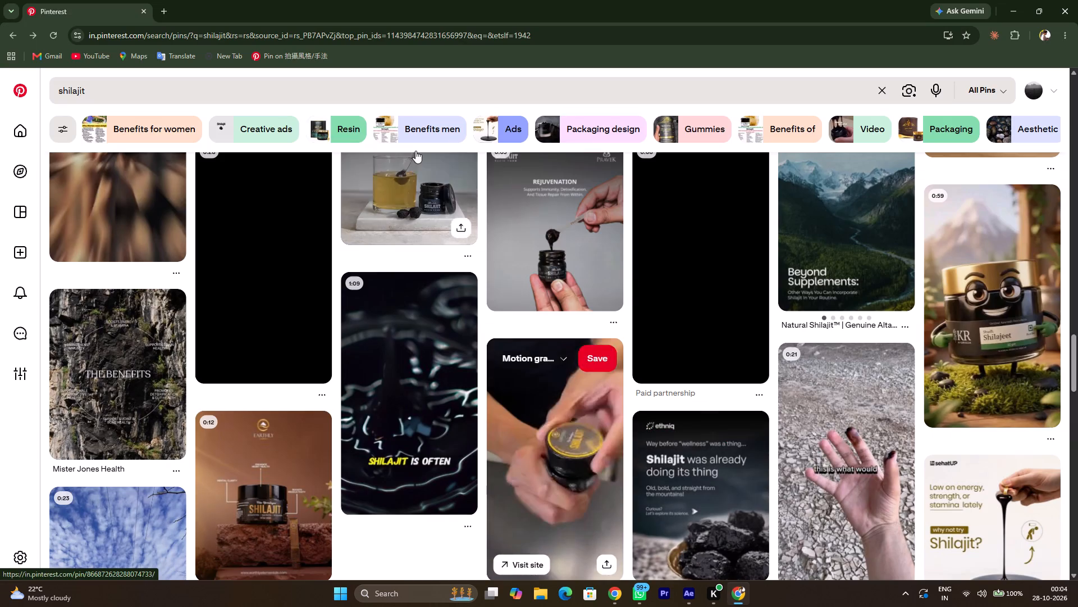
scroll(359, 234, "up", 3)
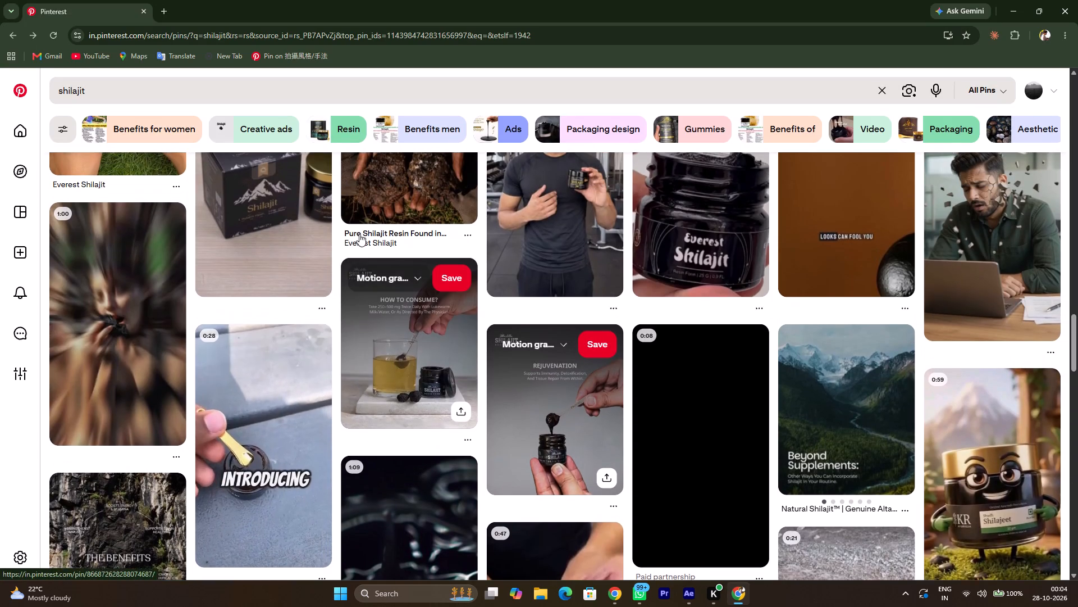
scroll(359, 234, "up", 4)
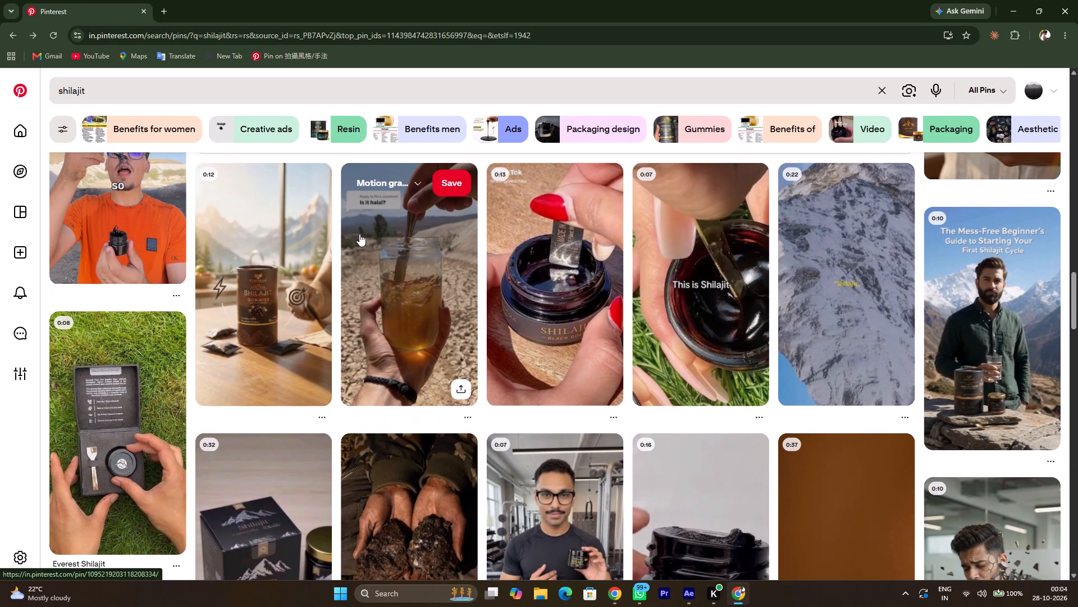
scroll(359, 234, "up", 1)
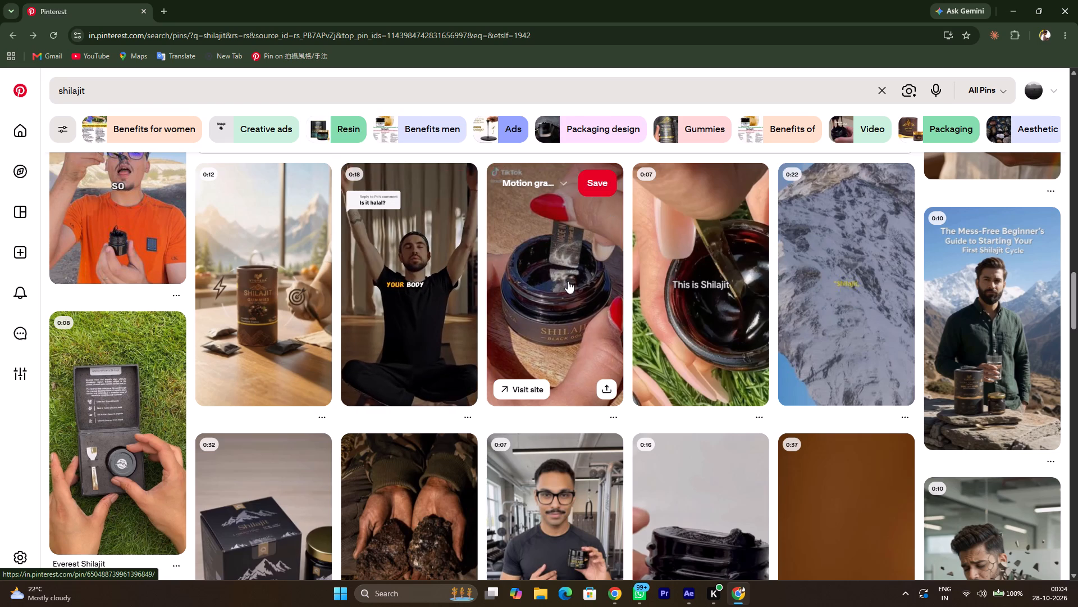
scroll(672, 309, "up", 1)
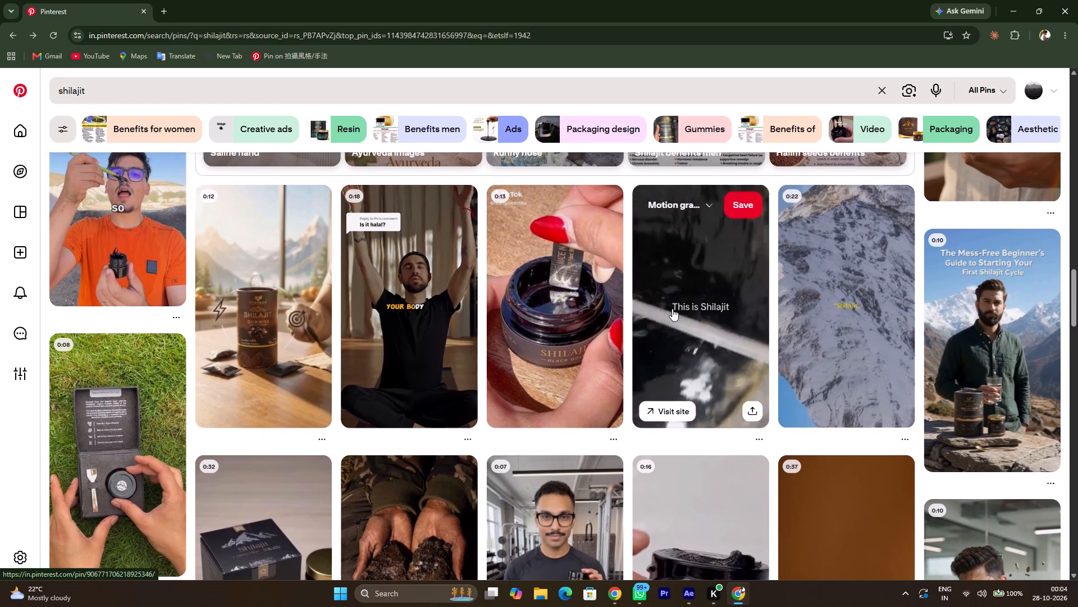
scroll(672, 309, "up", 3)
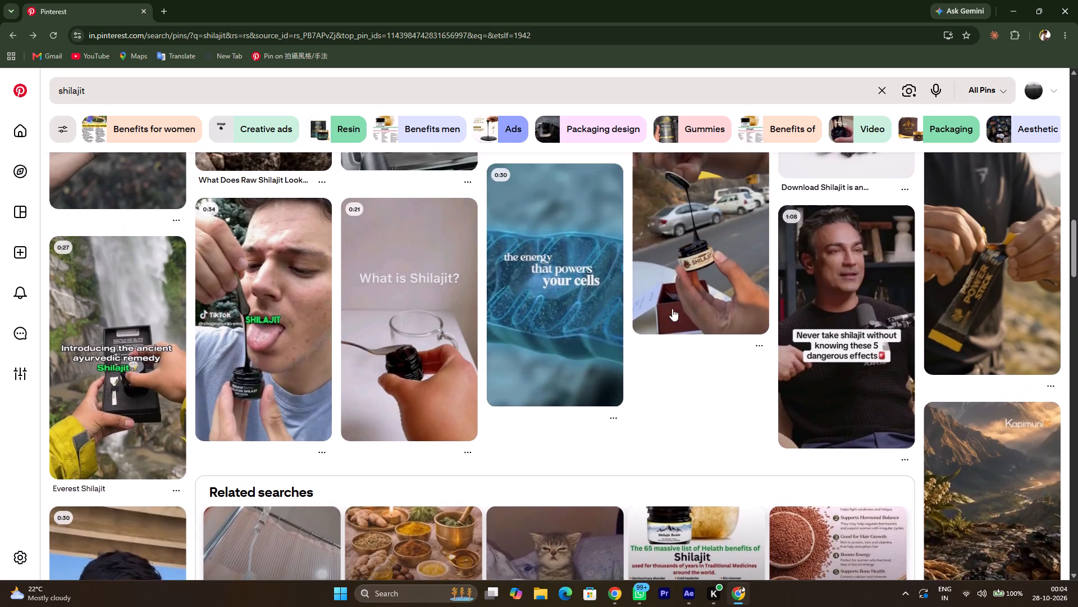
scroll(672, 309, "up", 3)
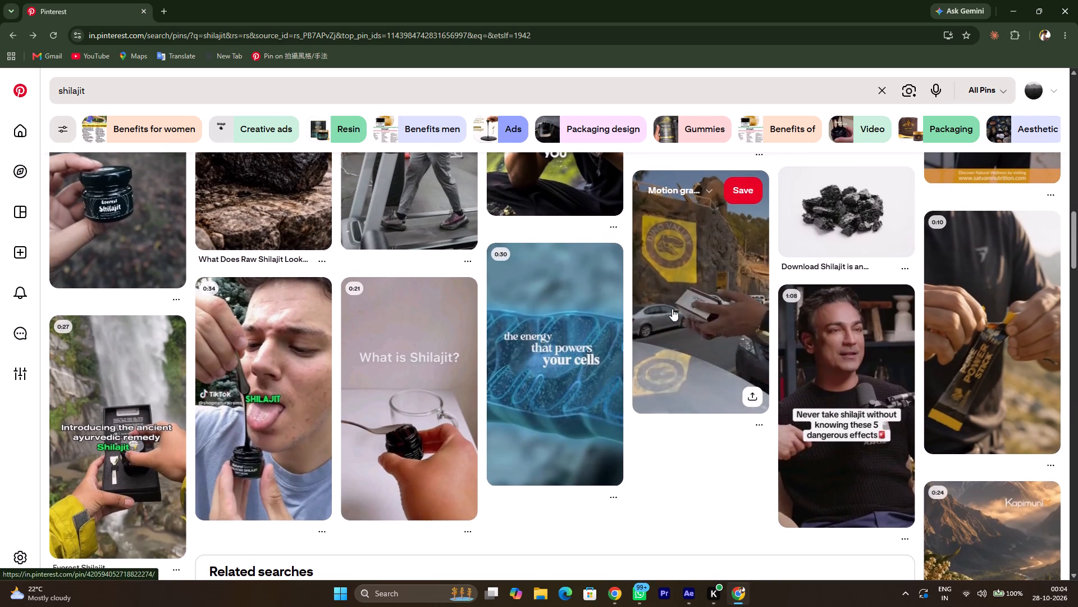
scroll(672, 309, "up", 1)
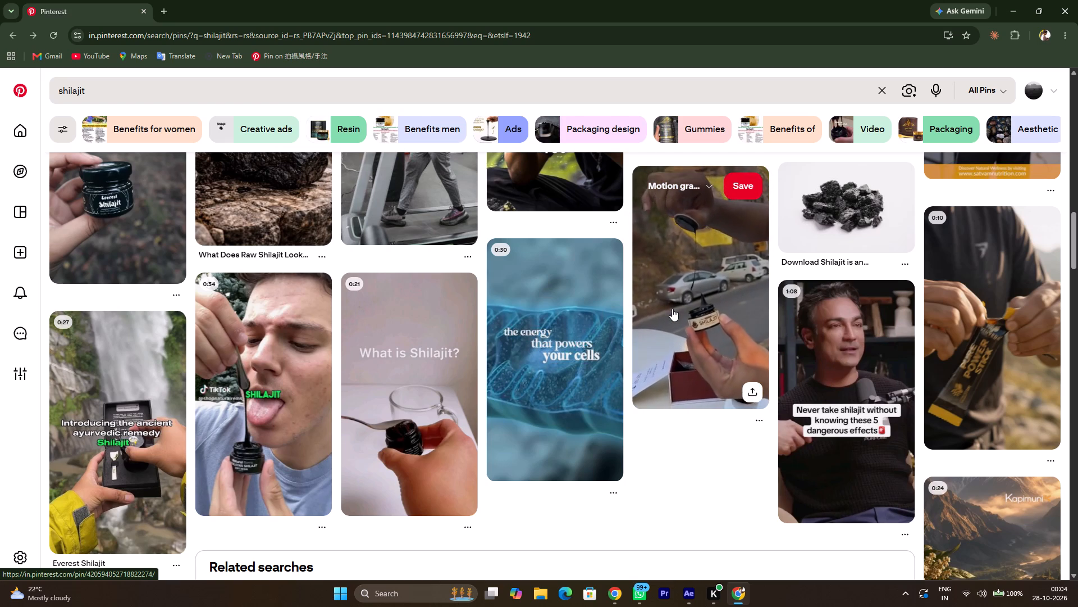
scroll(672, 309, "up", 5)
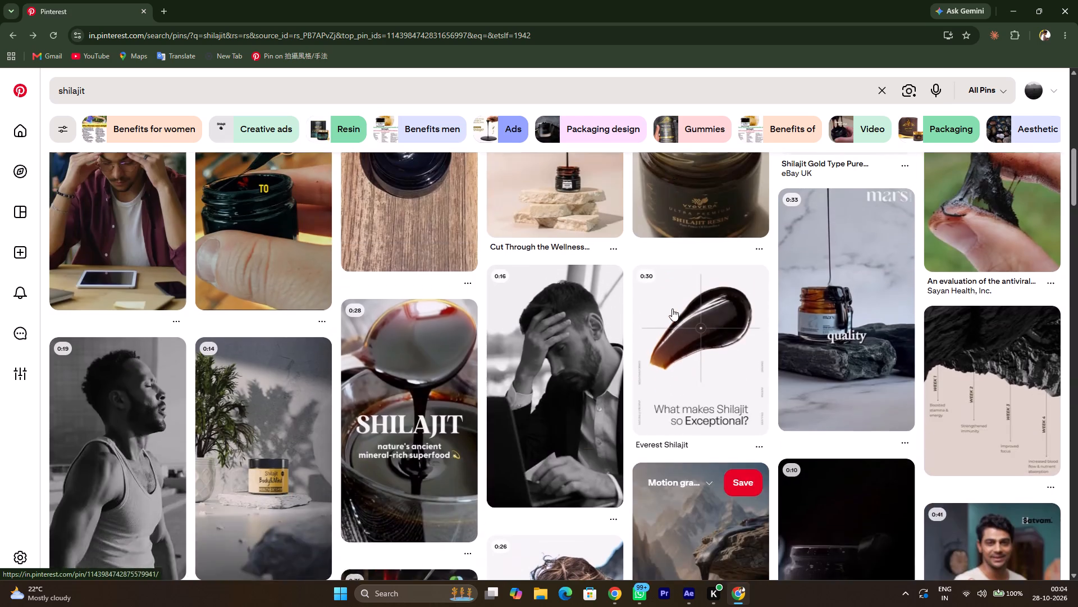
scroll(672, 309, "up", 3)
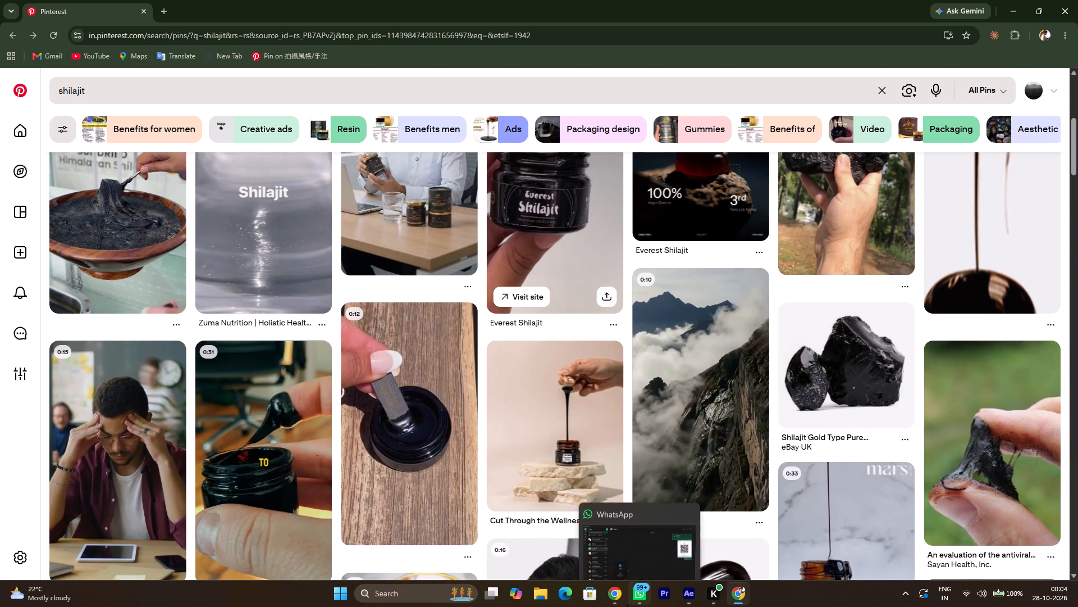
Switch to the YouTube Chrome window, search Google for "yt music" in a new tab and open the YouTube Music site.
left_click(620, 603)
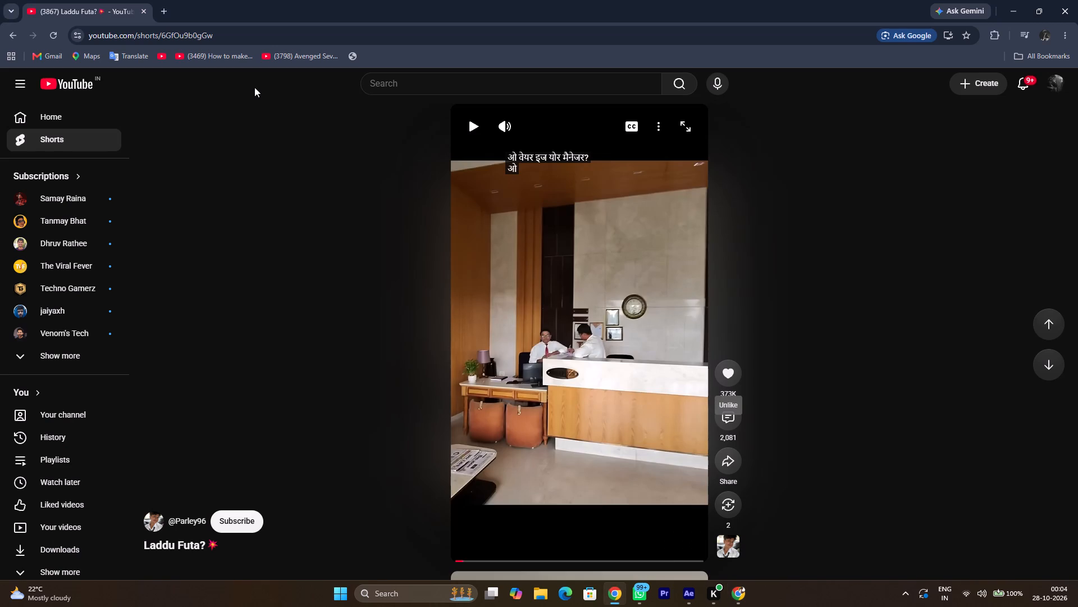
left_click(168, 7)
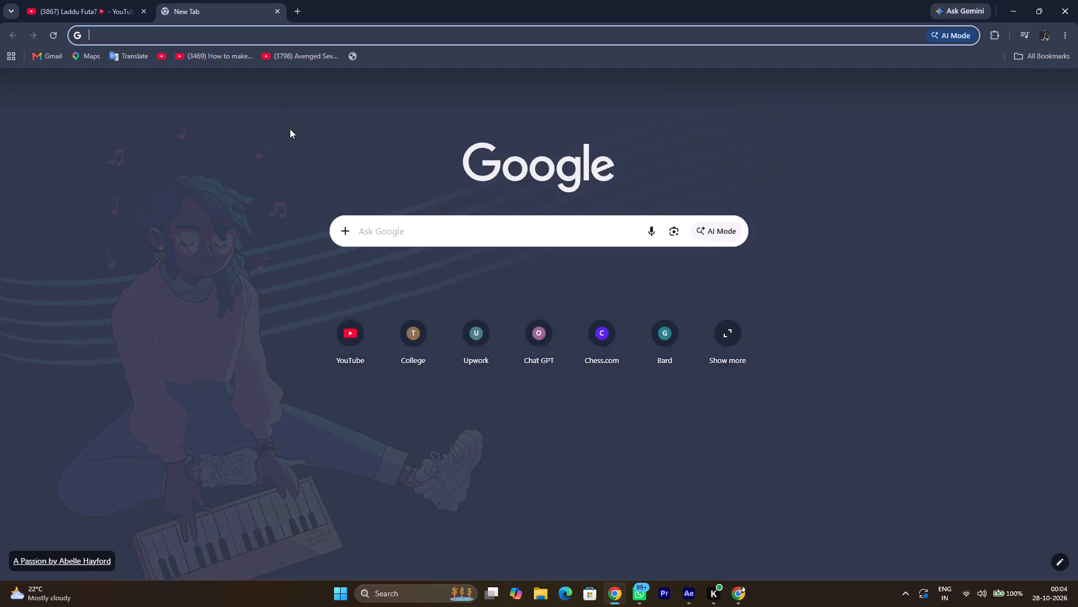
left_click(400, 225)
left_click(392, 283)
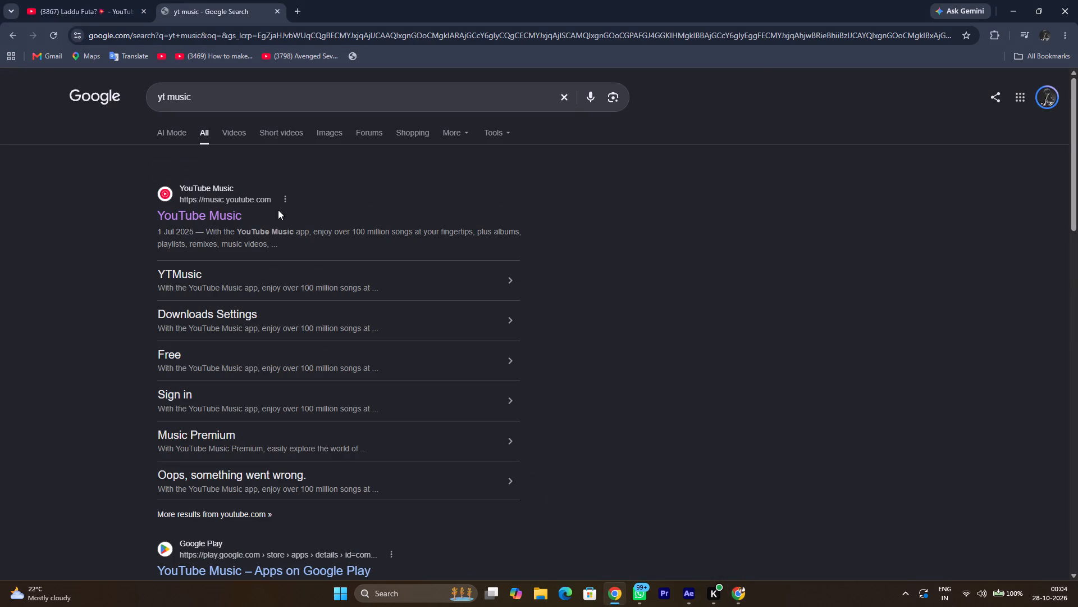
left_click(213, 212)
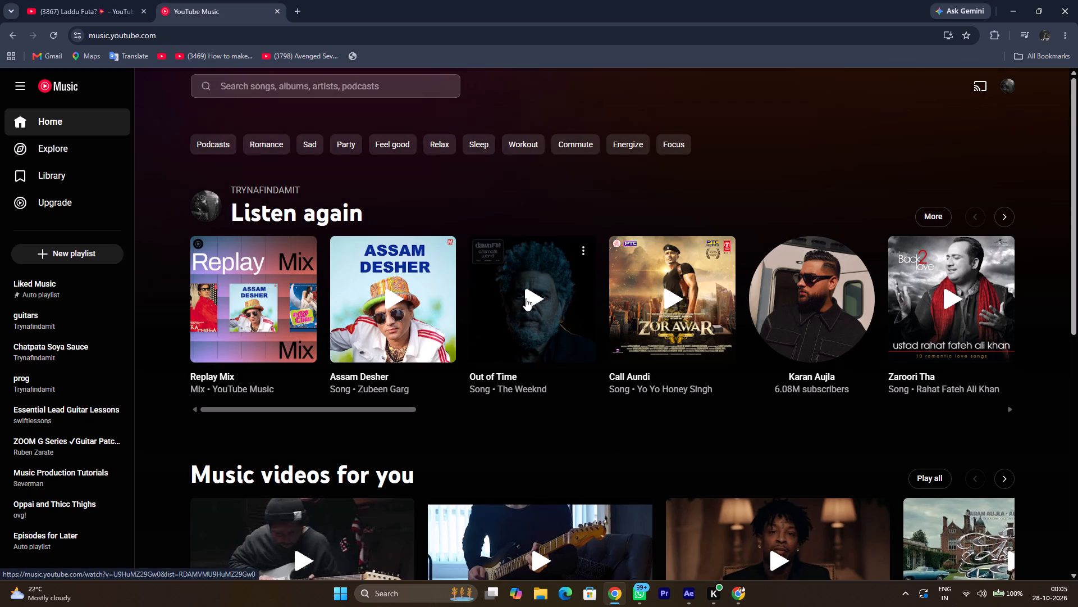
Browse the Listen again and Music videos for you recommendations on the YouTube Music home page.
scroll(582, 400, "down", 1)
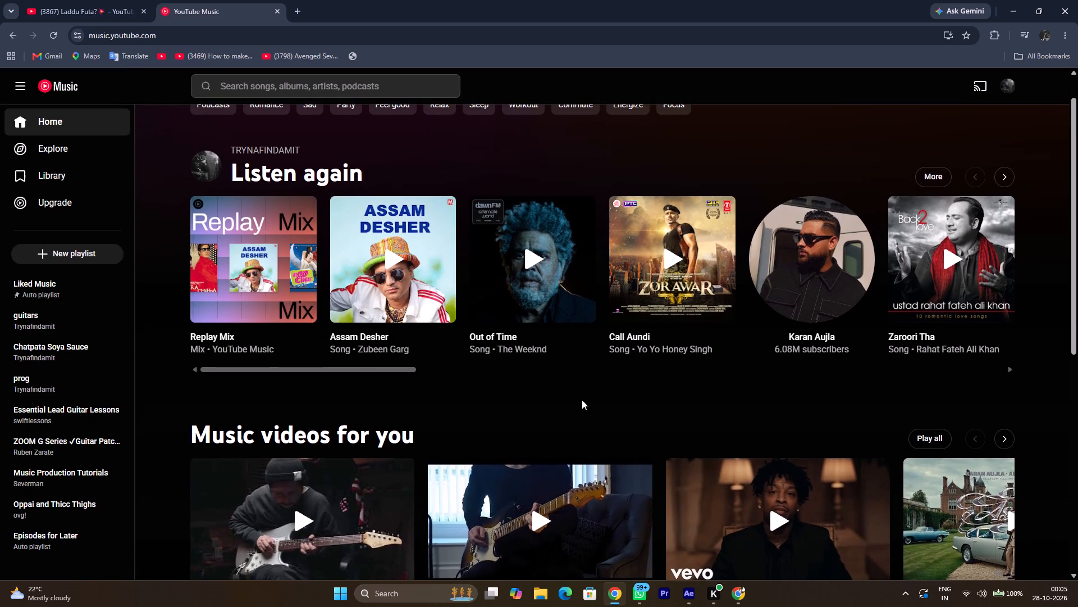
scroll(582, 400, "down", 1)
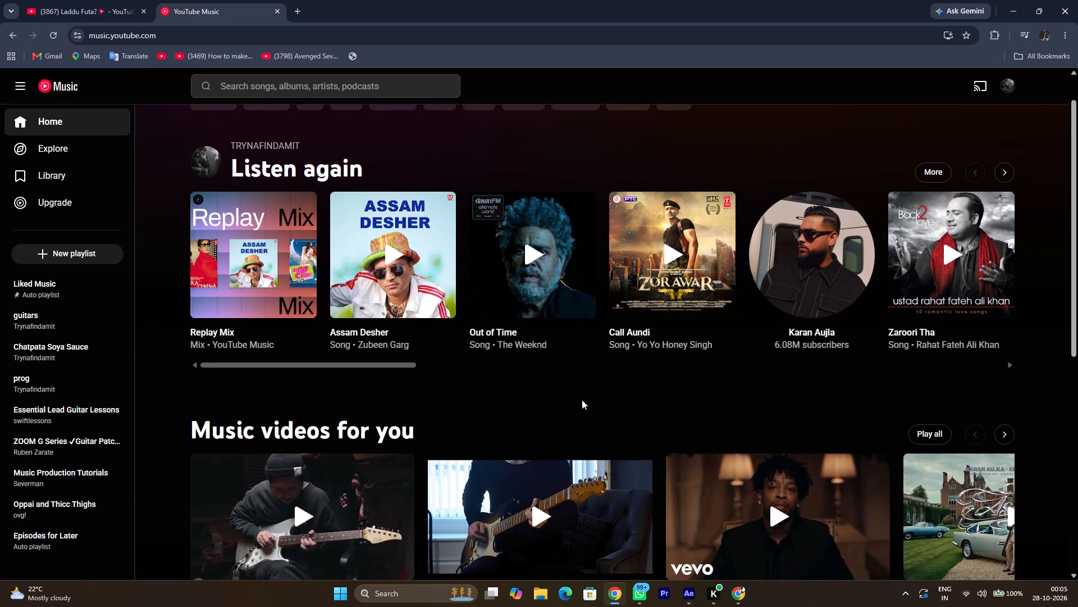
scroll(582, 400, "down", 1)
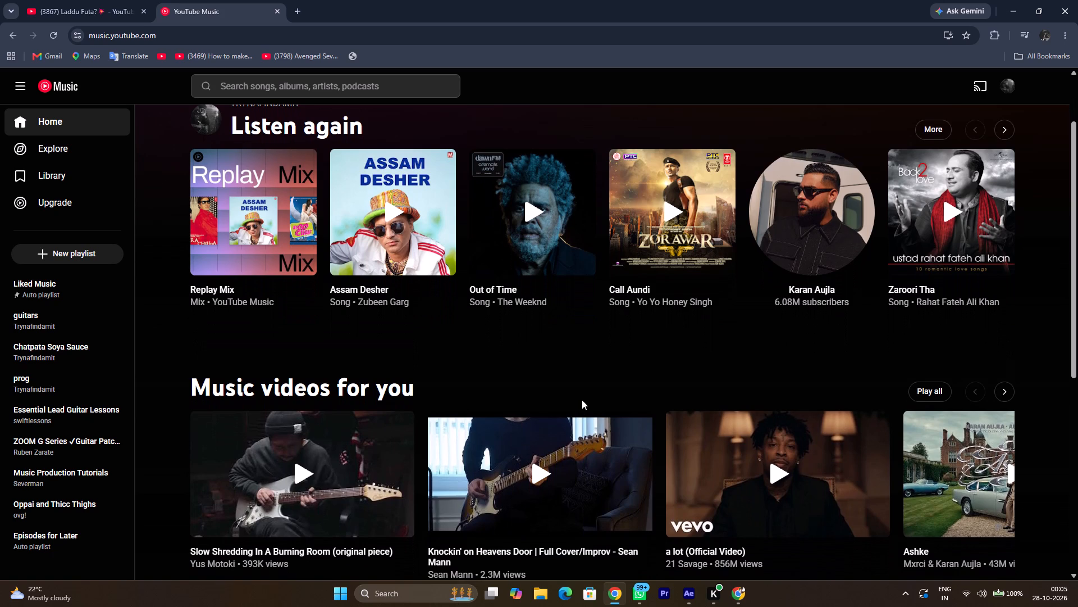
scroll(582, 400, "down", 1)
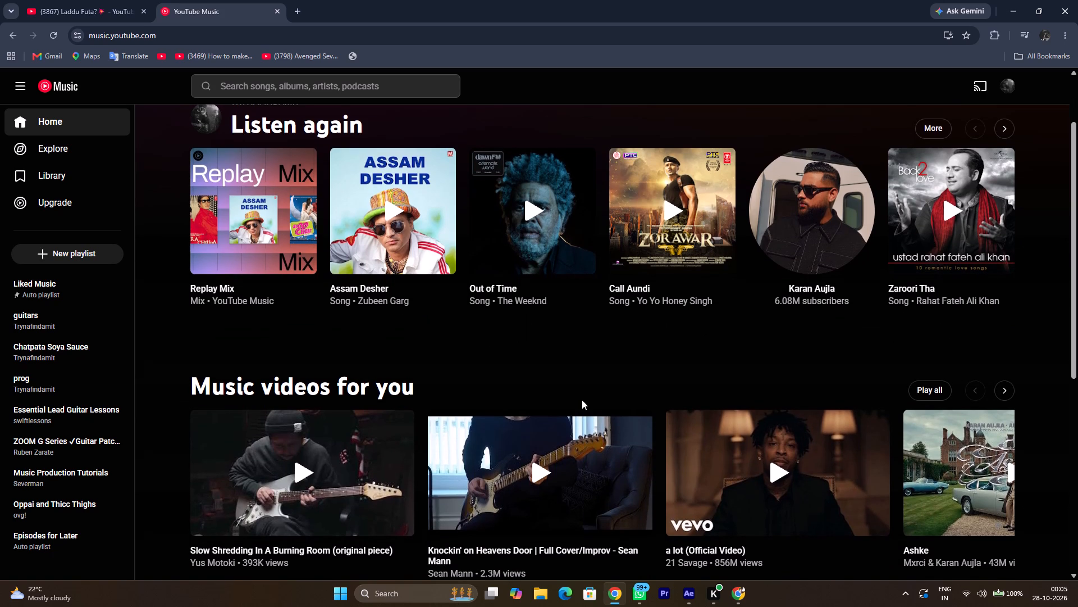
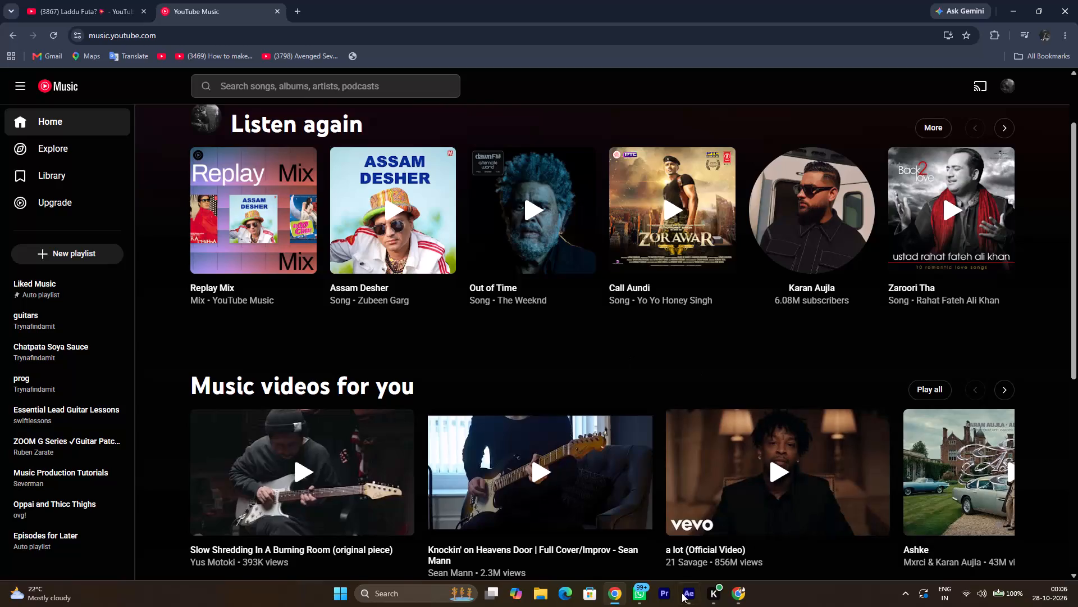
Switch to After Effects and scrub the presenter clip's downward slide on to 0:00:18:22 in the Line up composition.
left_click(687, 597)
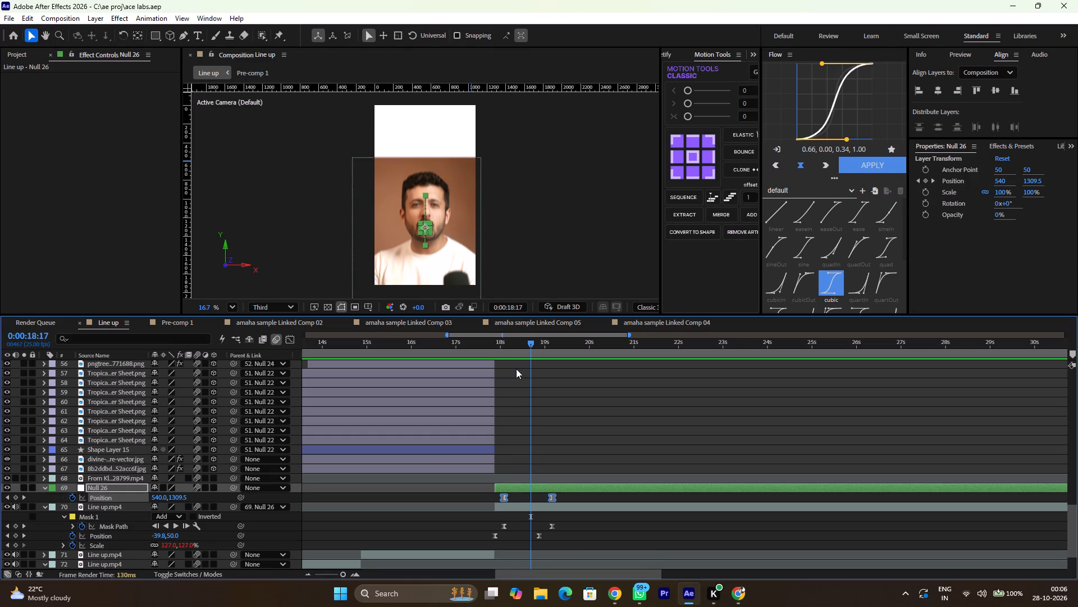
left_click_drag(511, 346, 534, 362)
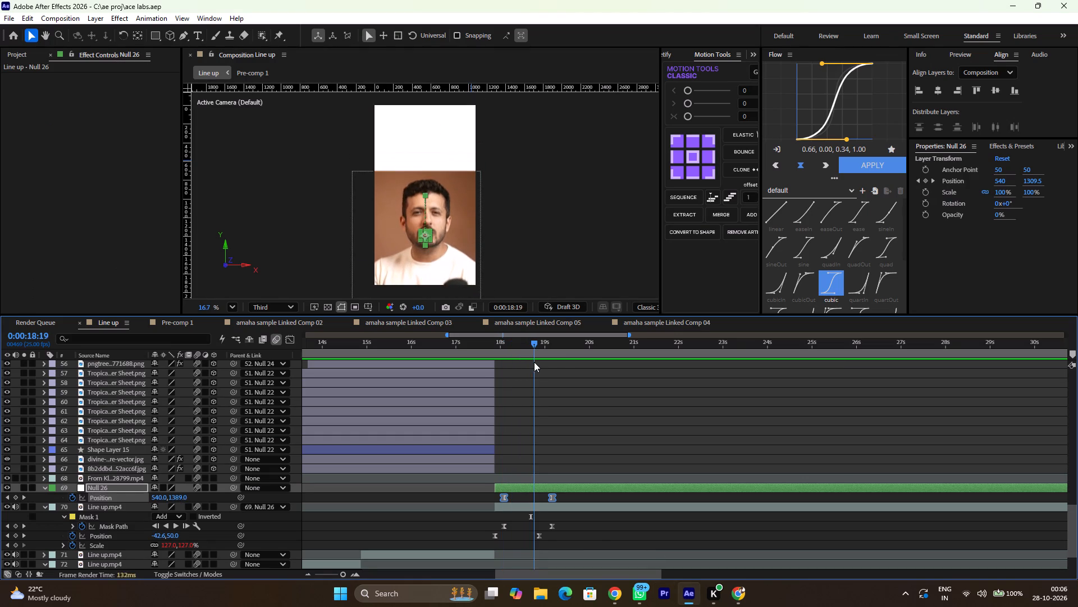
left_click_drag(534, 362, 538, 364)
Return to the YouTube Music window and start the song Assam Desher from the Listen again row.
left_click(610, 588)
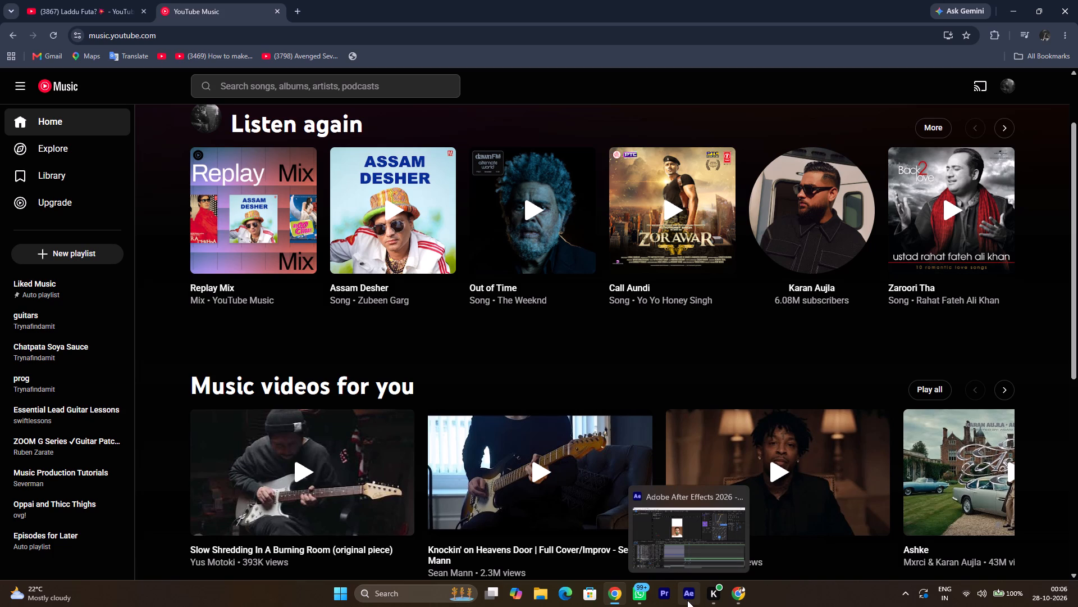
left_click(687, 600)
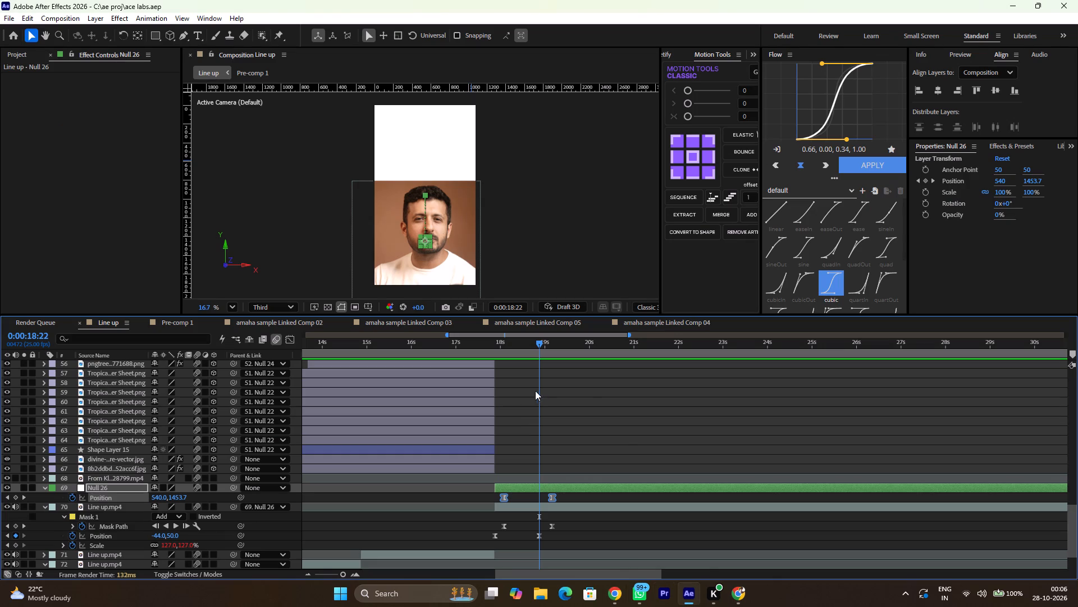
left_click(730, 591)
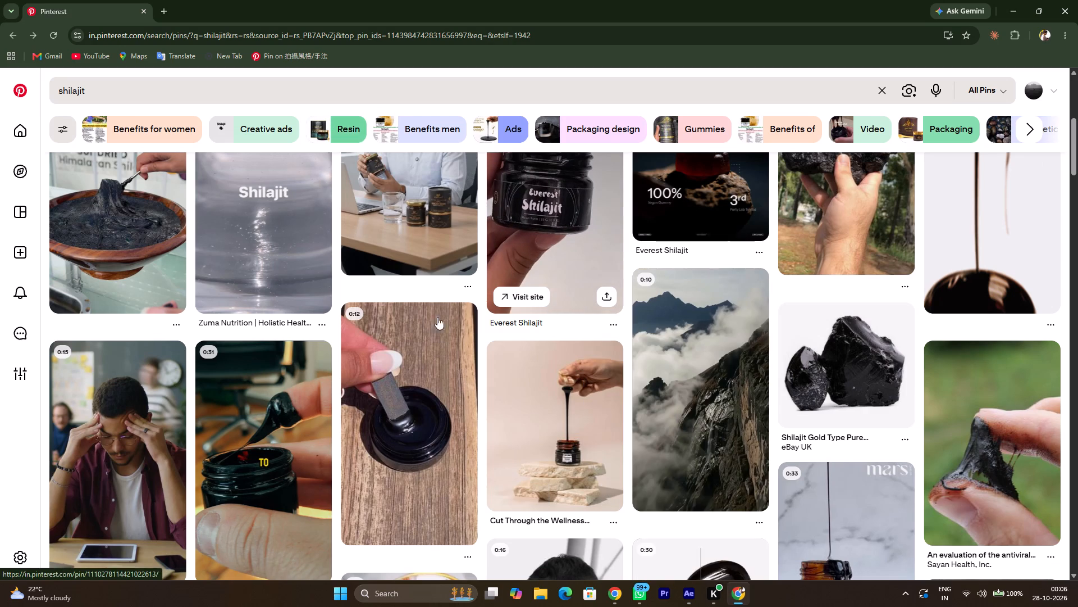
key("alt+Tab")
key("alt+Tab")
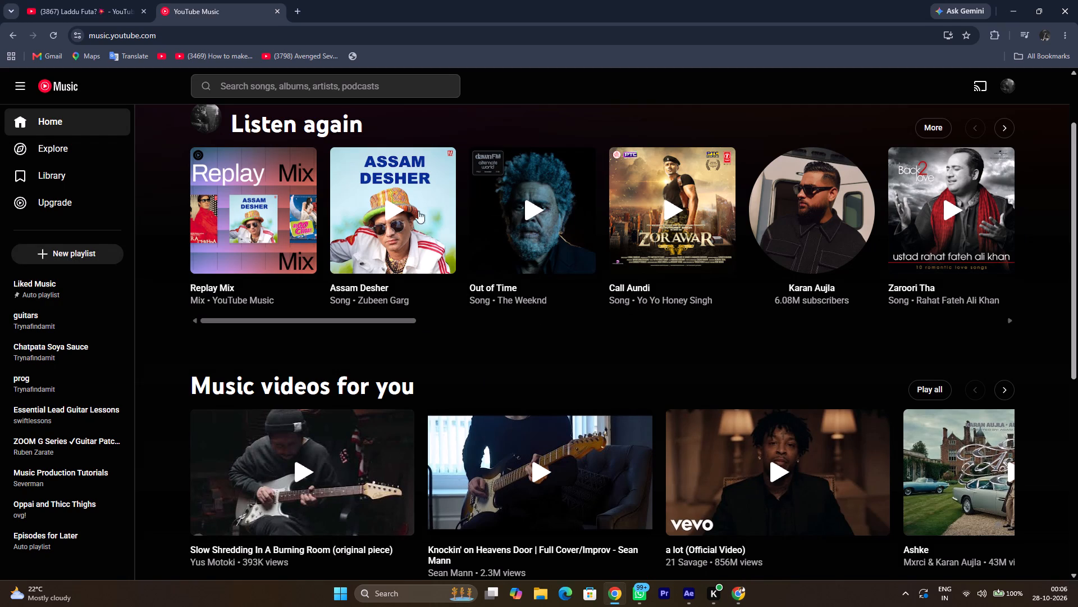
left_click(388, 209)
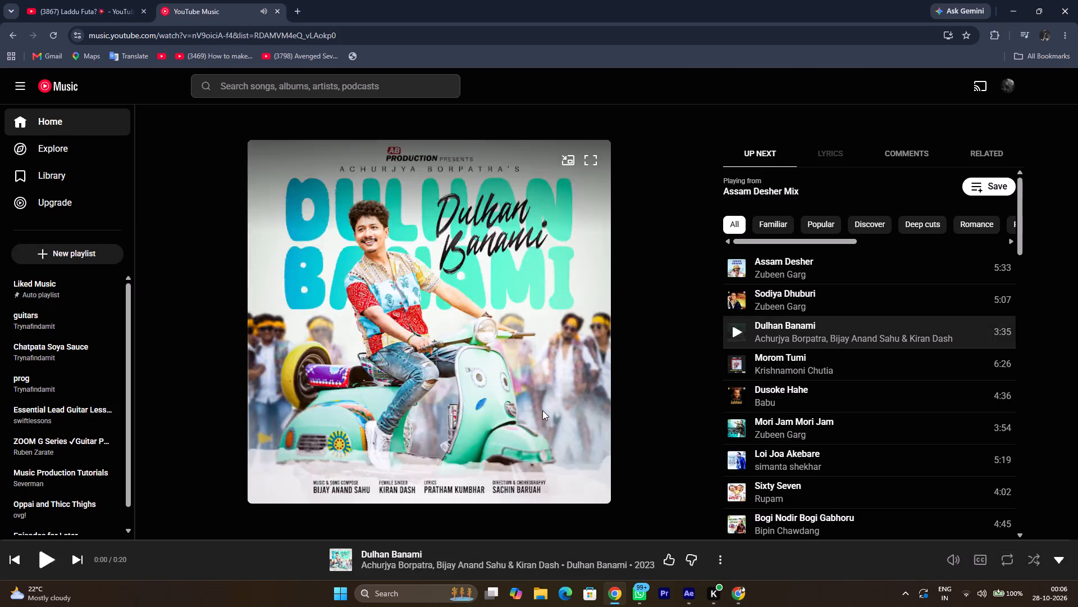
key("space")
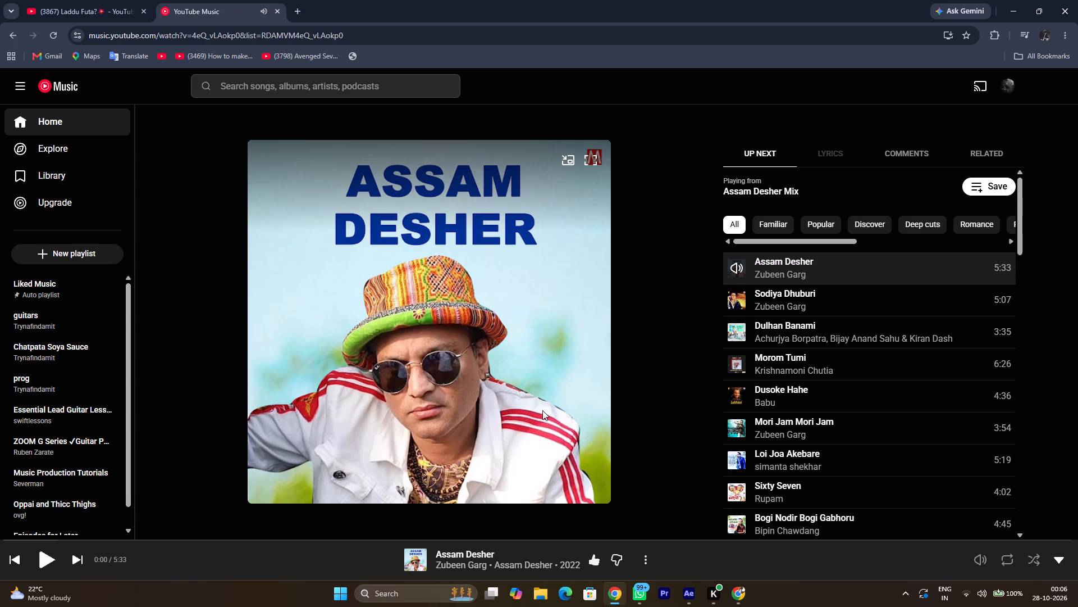
Switch to After Effects and preview the Line up composition from 0:00:10:22 through the shilajit sequence to 0:00:19:09.
key("alt+Tab")
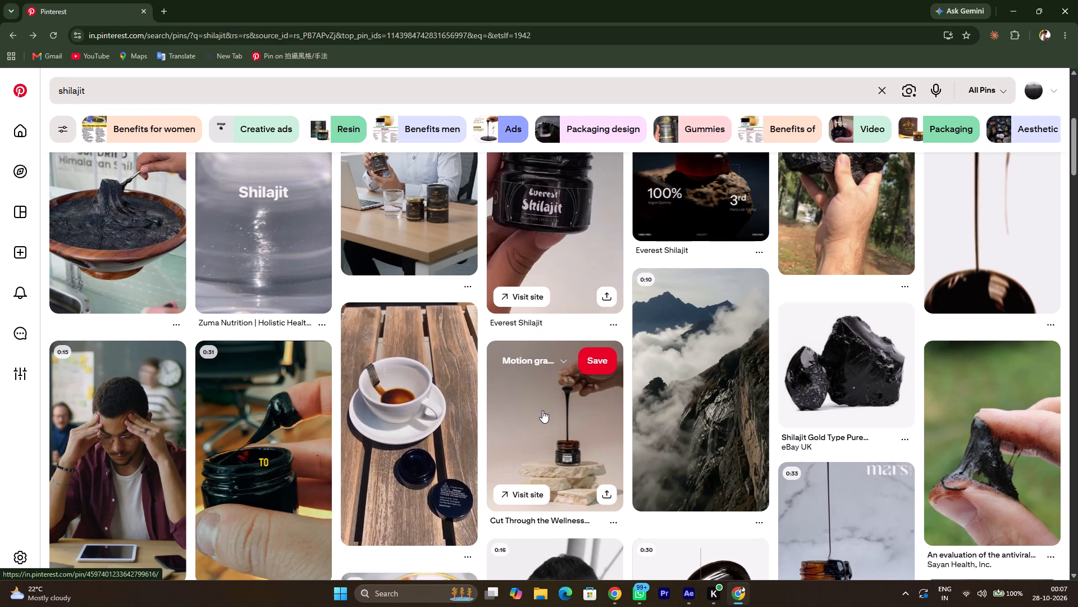
key("alt+Tab")
key("alt+Tab")
key("alt+Tab")
key("alt+Tab")
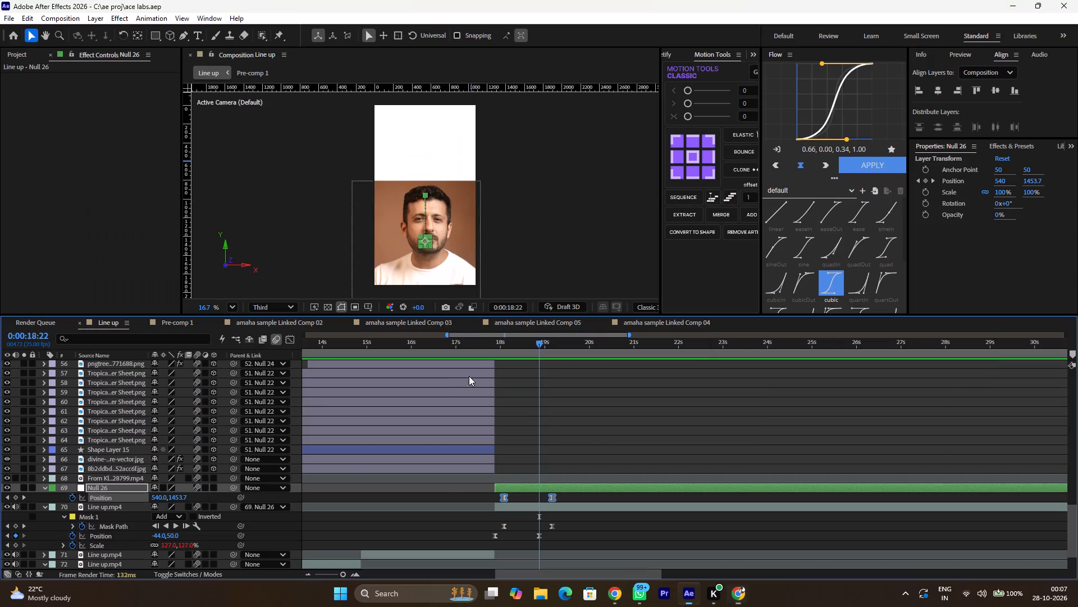
left_click_drag(513, 343, 464, 345)
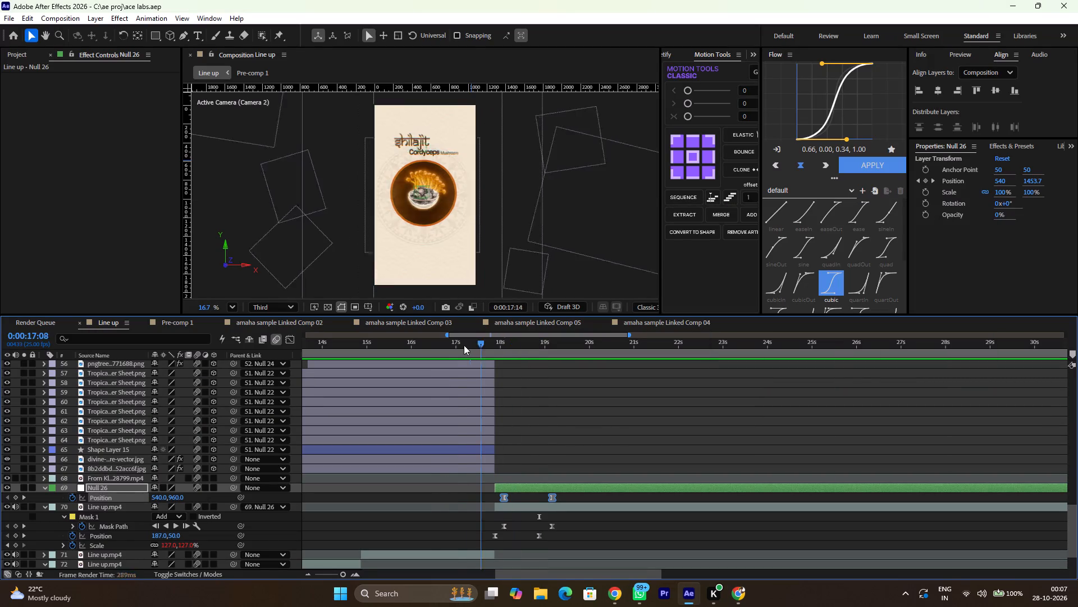
left_click_drag(464, 345, 498, 345)
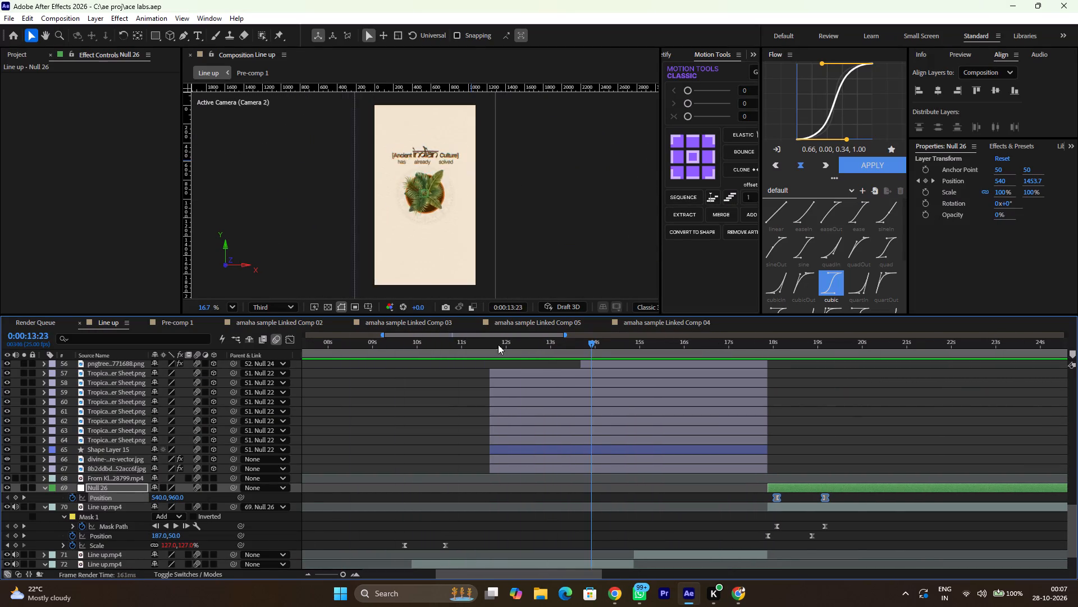
left_click_drag(498, 345, 732, 379)
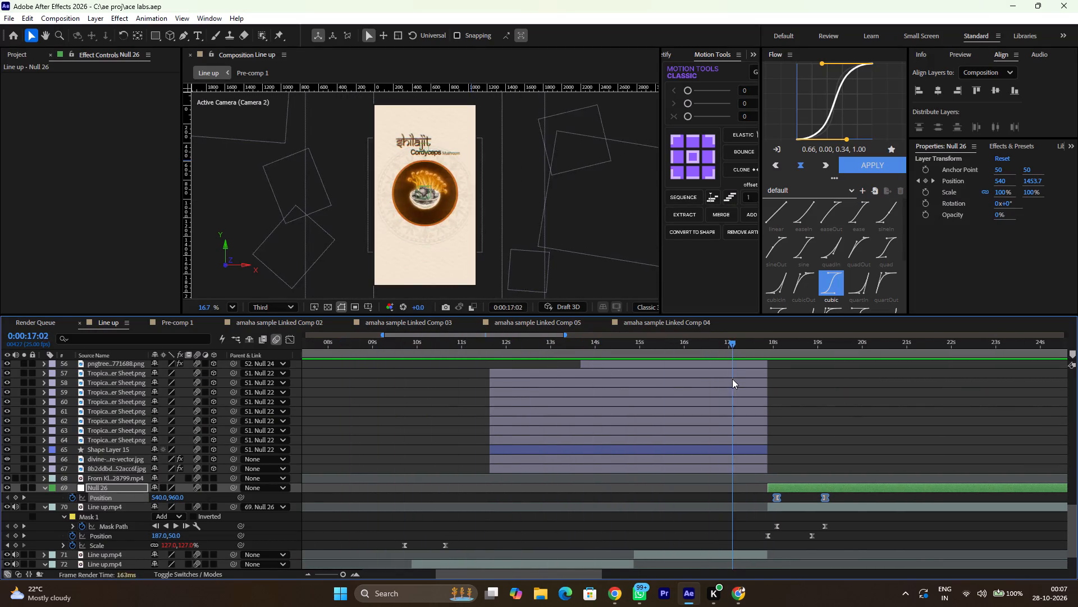
left_click_drag(732, 379, 845, 400)
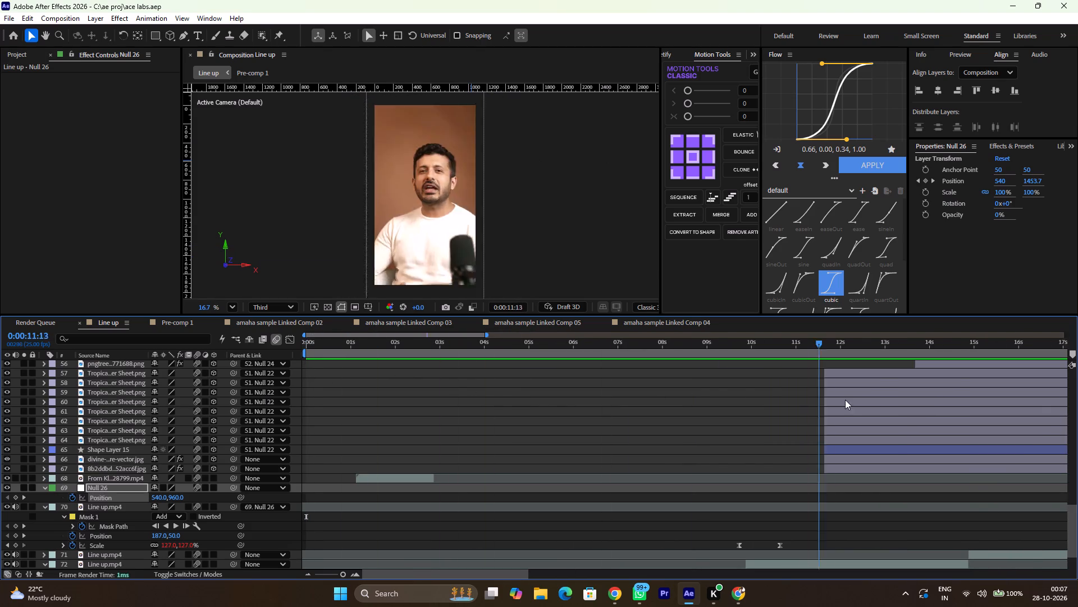
left_click_drag(845, 400, 790, 409)
key("space")
scroll(805, 431, "left", 1)
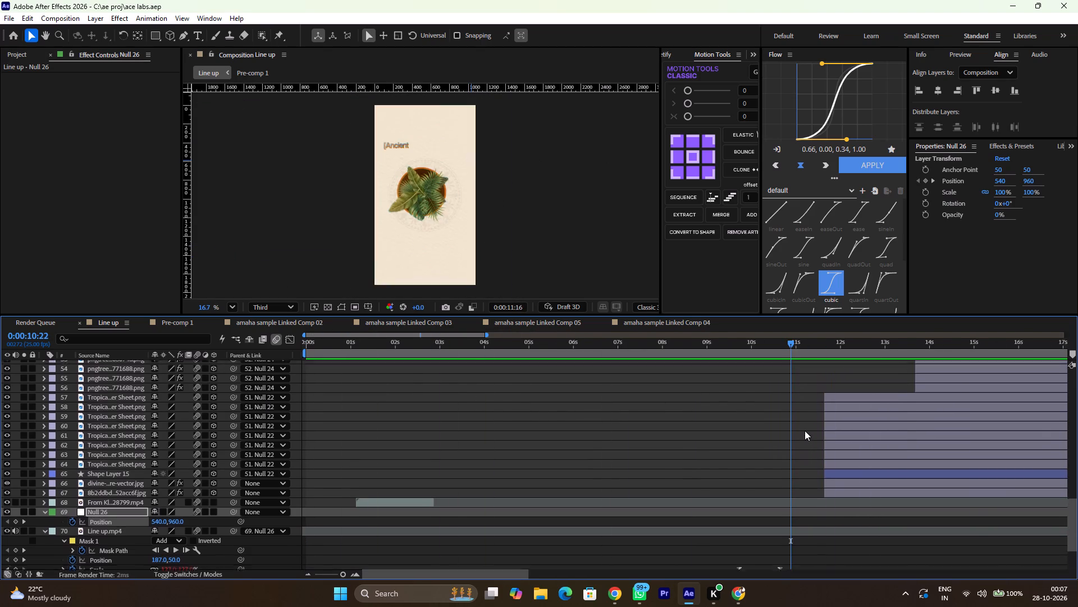
scroll(805, 431, "left", 2)
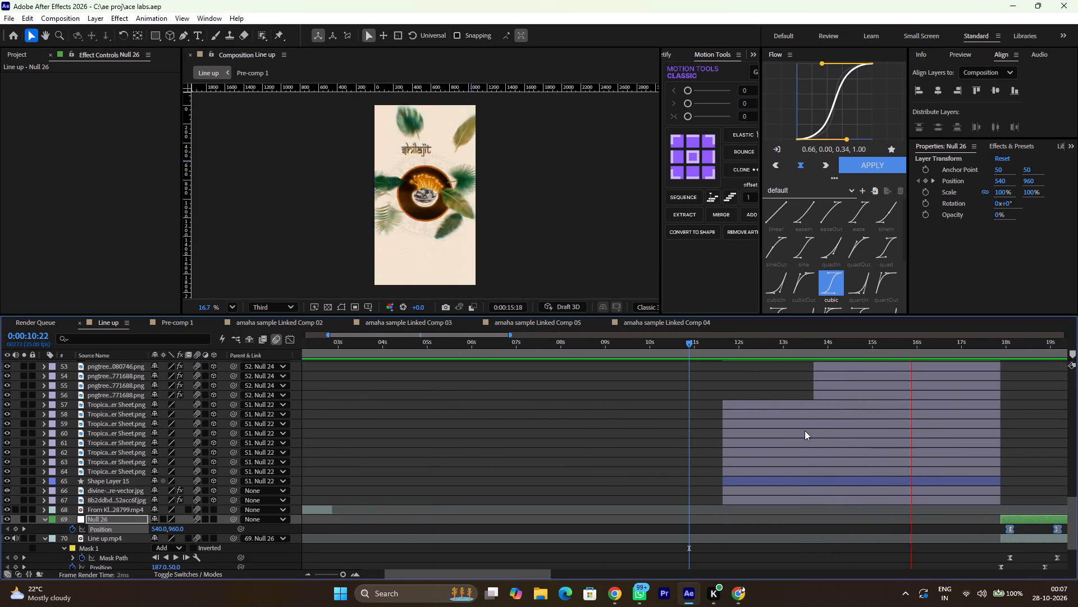
scroll(805, 431, "left", 1)
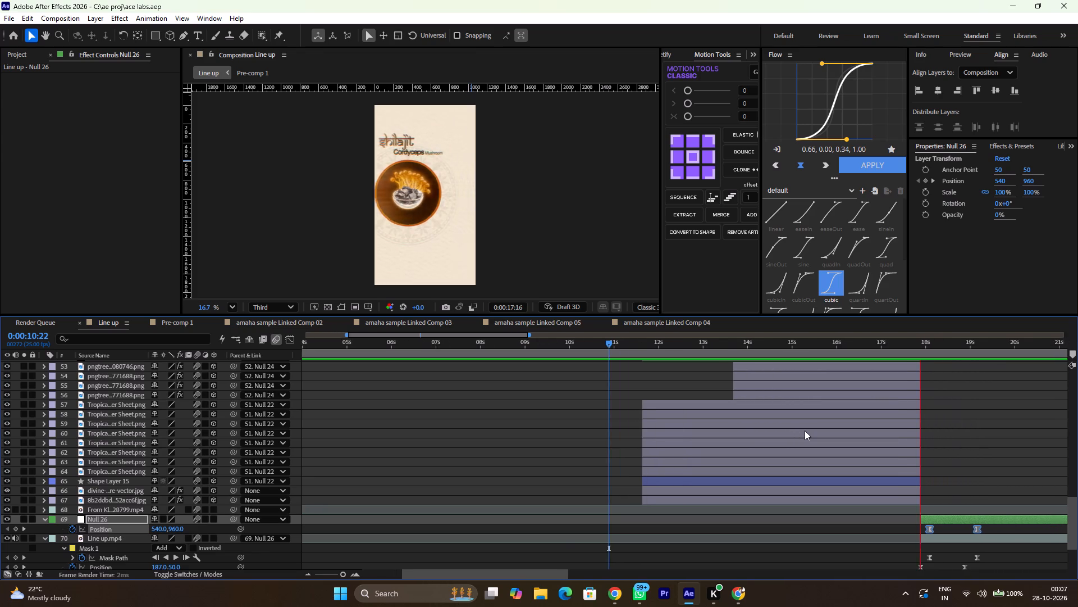
scroll(805, 431, "left", 2)
key("space")
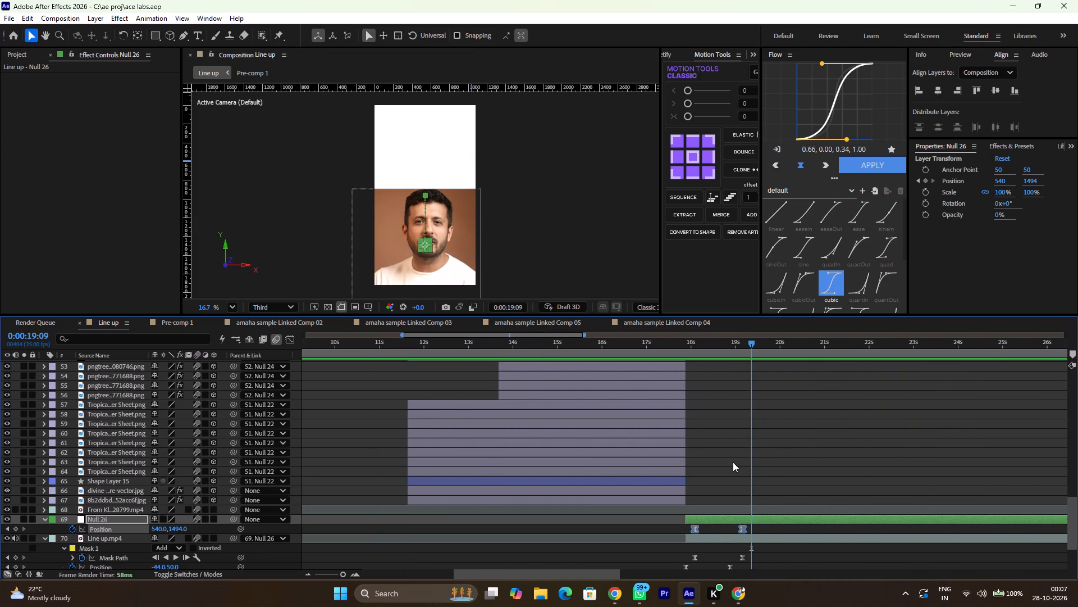
Scrub the start of the presenter clip's downward slide at frame level, between 0:00:18:10 and 0:00:18:11.
scroll(733, 462, "up", 2, "ctrl+alt")
left_click_drag(664, 349, 638, 352)
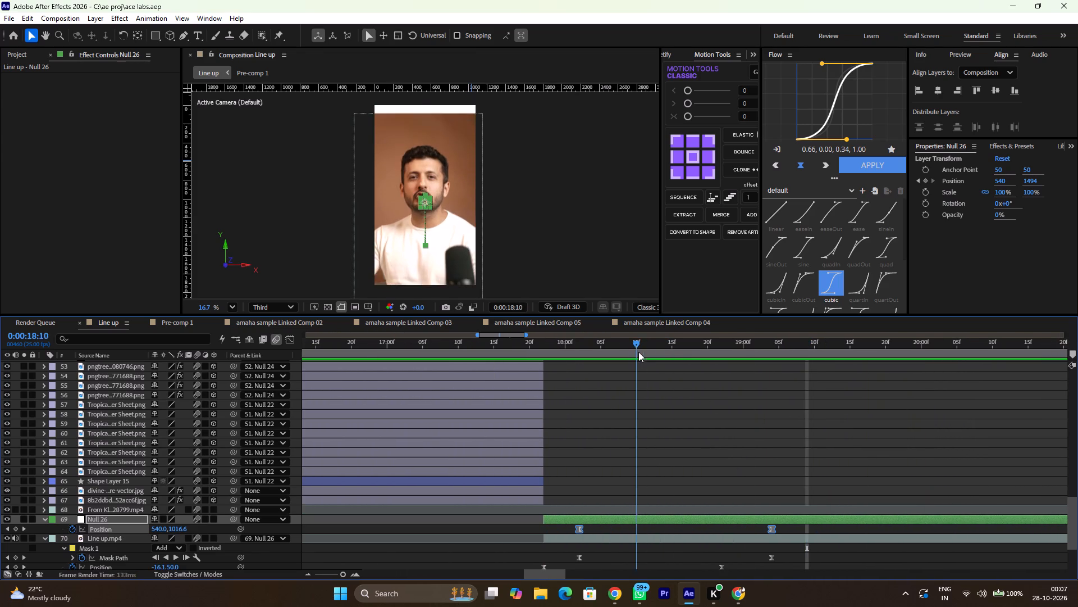
left_click_drag(638, 352, 646, 354)
key("alt+Tab")
key("alt+Tab")
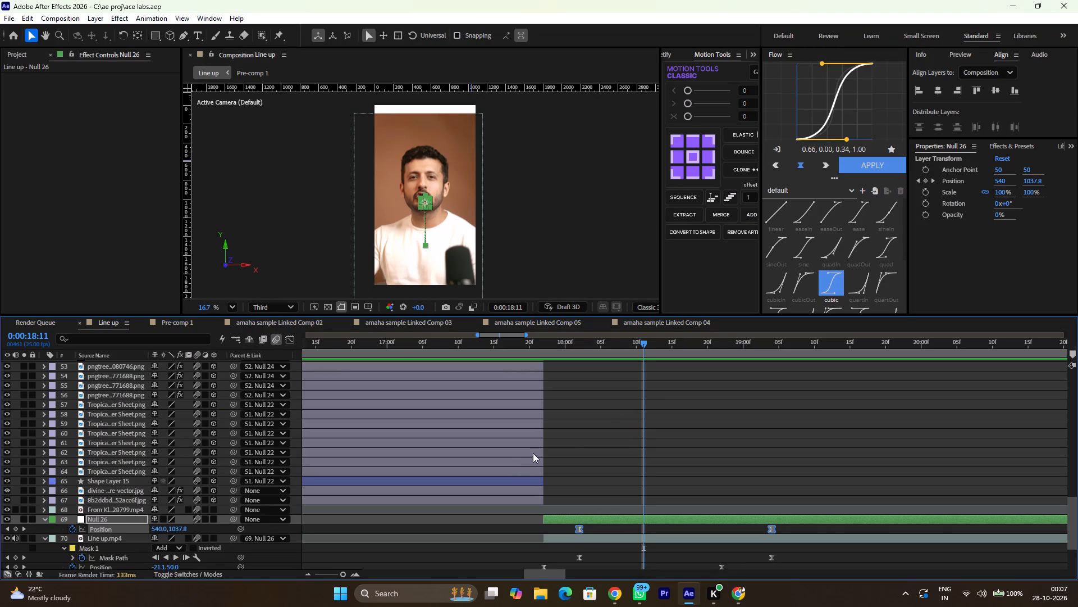
Switch to the Pinterest window, open the Pak Shilajit sundried bowl pin and look through its related pins for visual references.
left_click(734, 595)
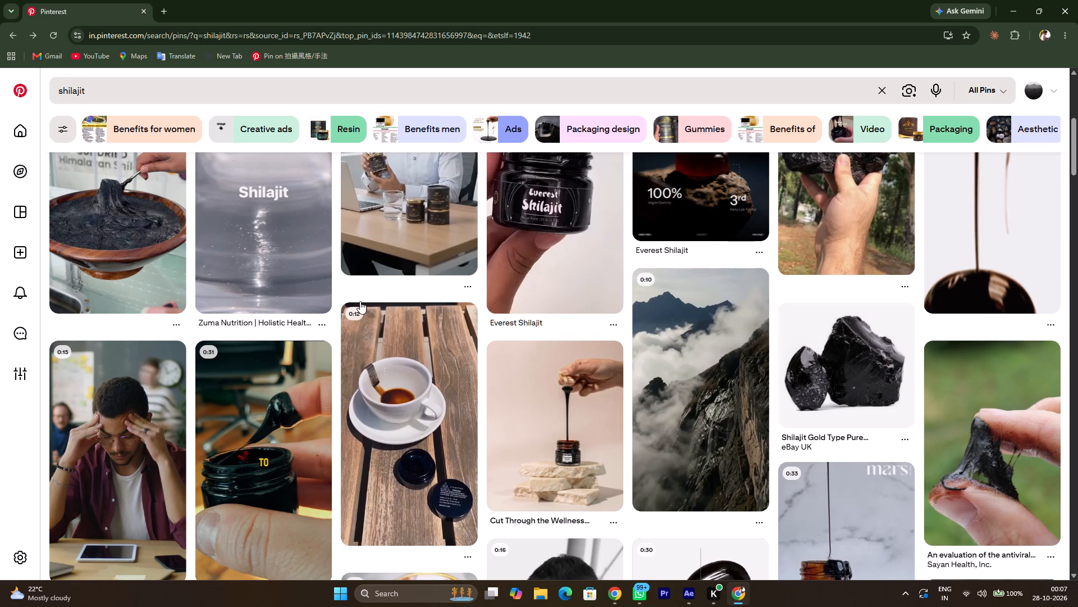
left_click(169, 93)
left_click(269, 491)
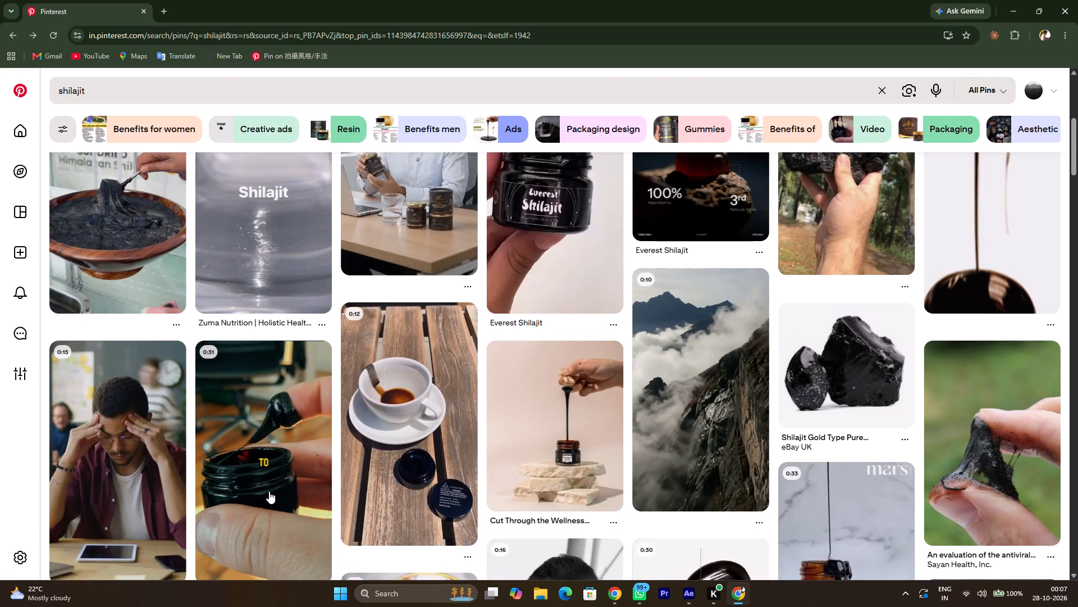
scroll(244, 359, "up", 3)
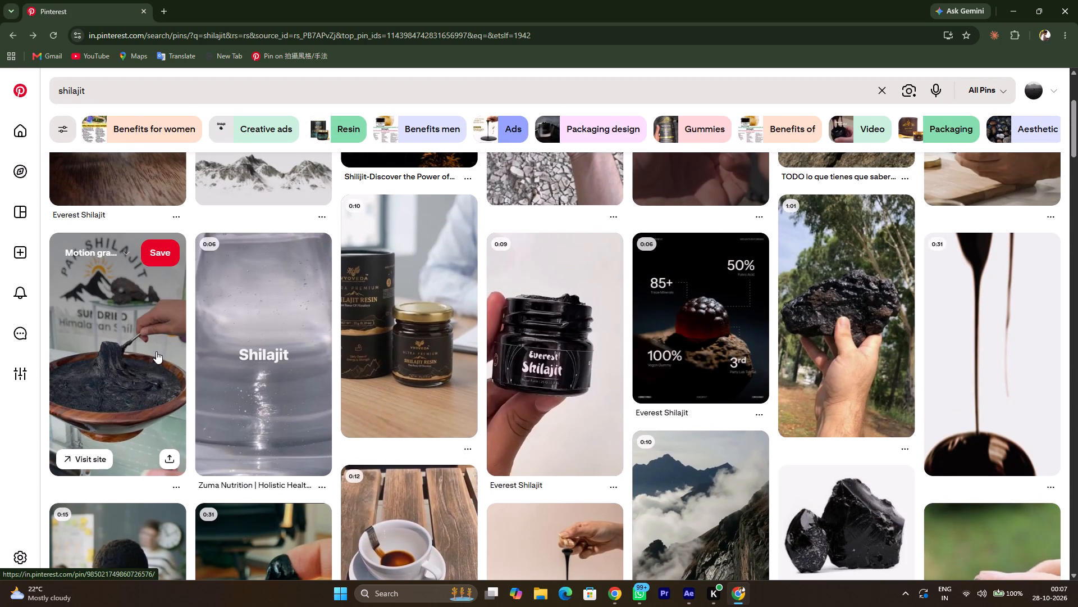
left_click(156, 351)
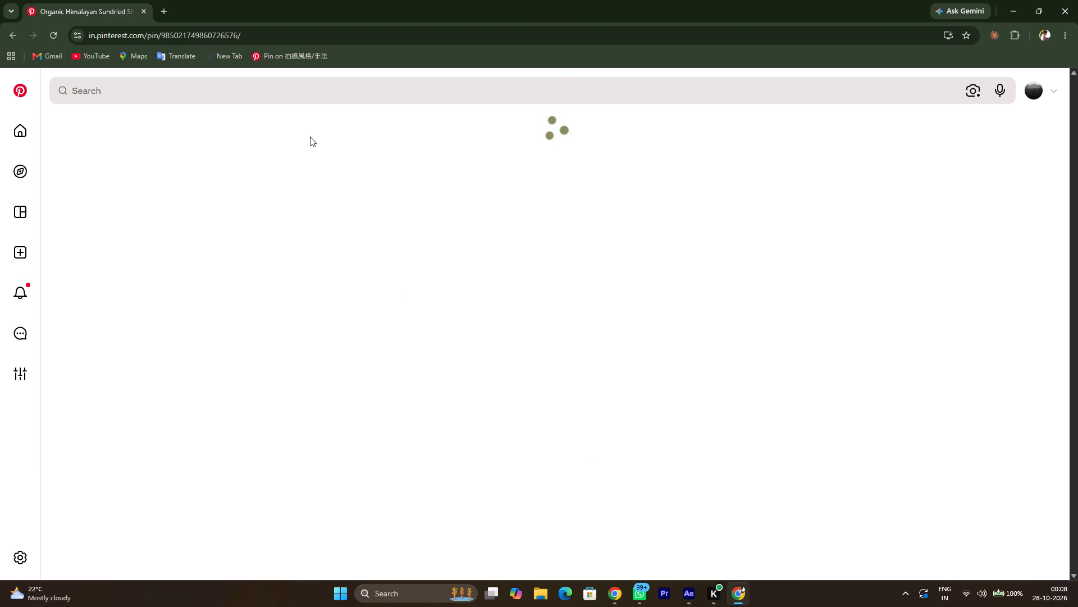
key("Left")
left_click(57, 36)
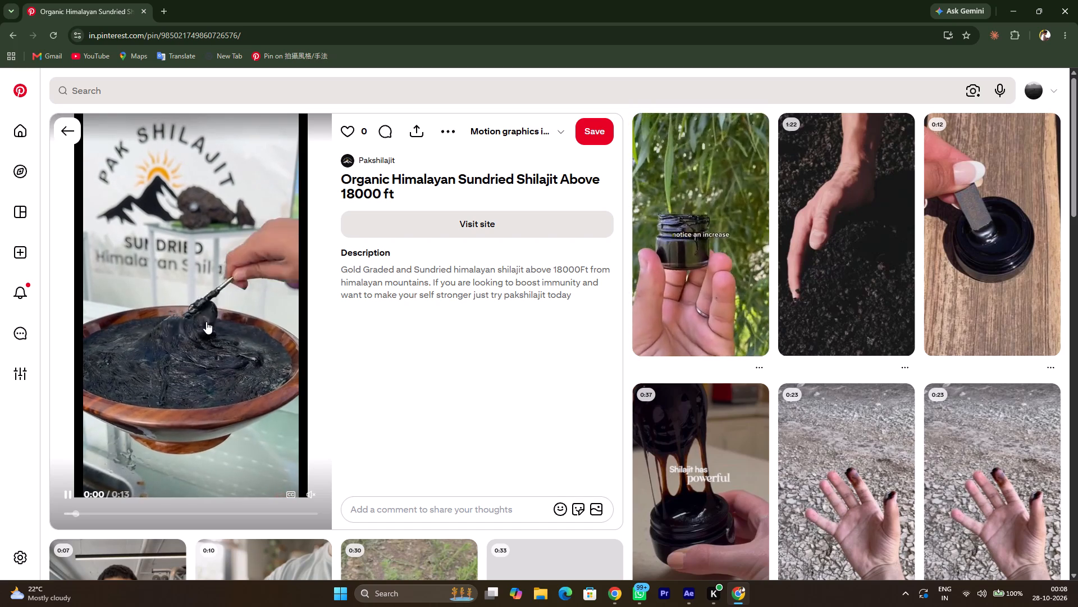
scroll(205, 303, "down", 1)
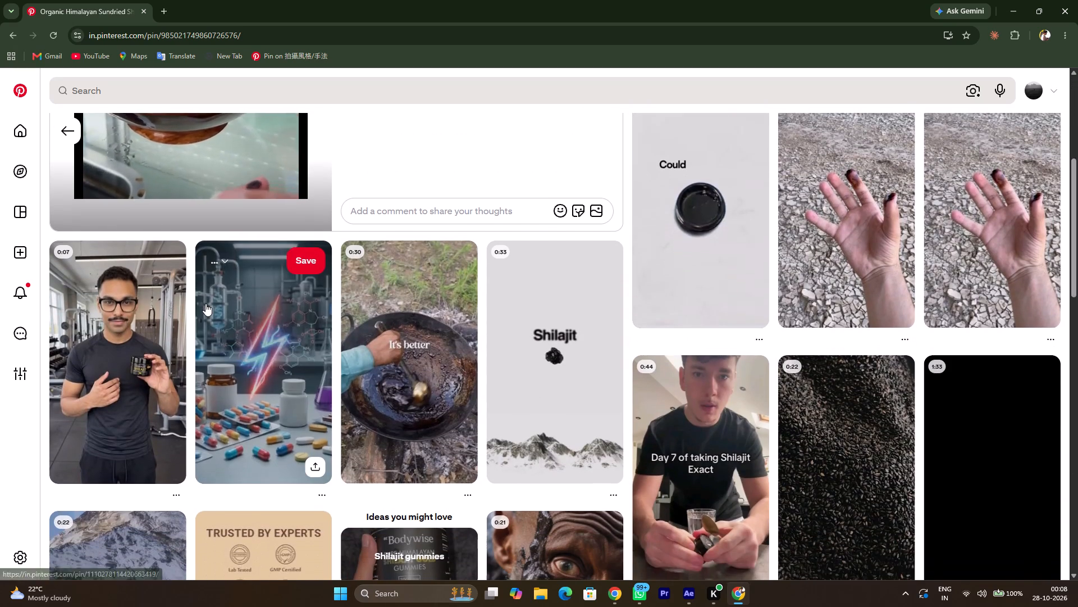
scroll(205, 303, "down", 2)
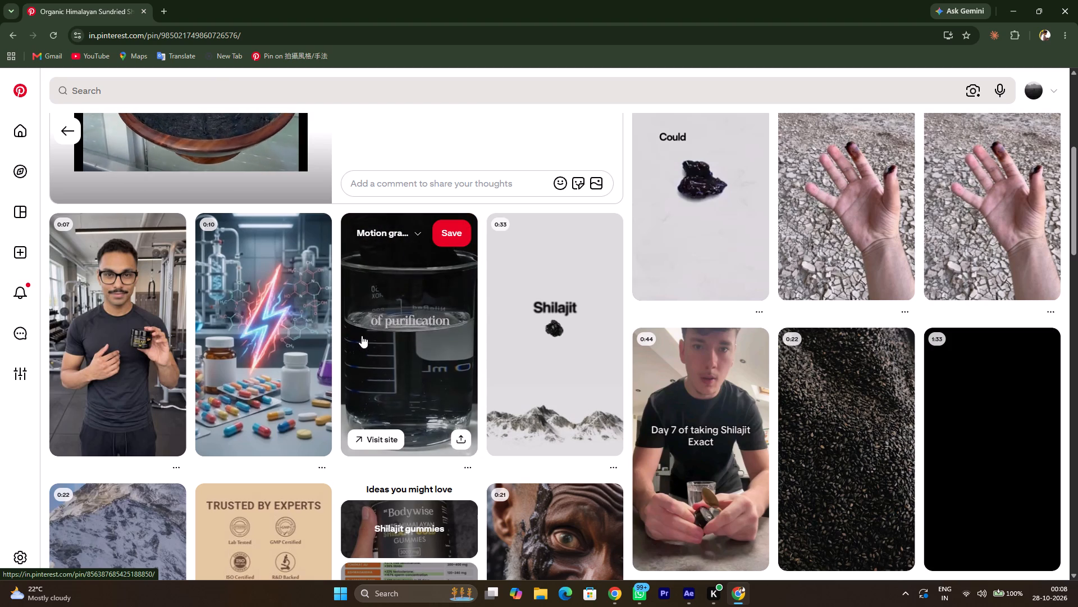
scroll(698, 237, "down", 3)
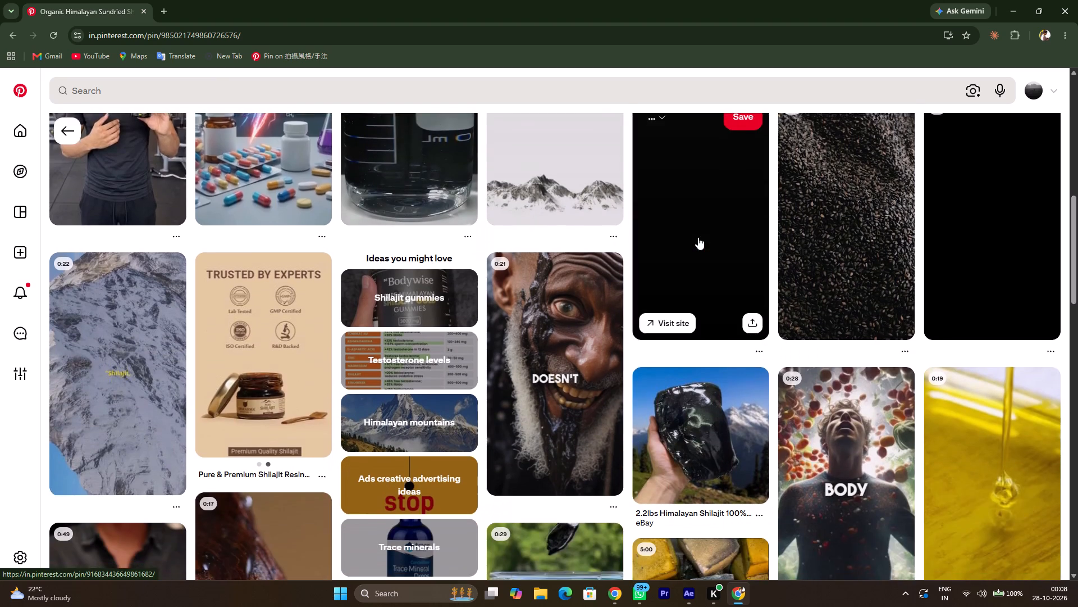
scroll(698, 237, "down", 2)
scroll(721, 307, "down", 3)
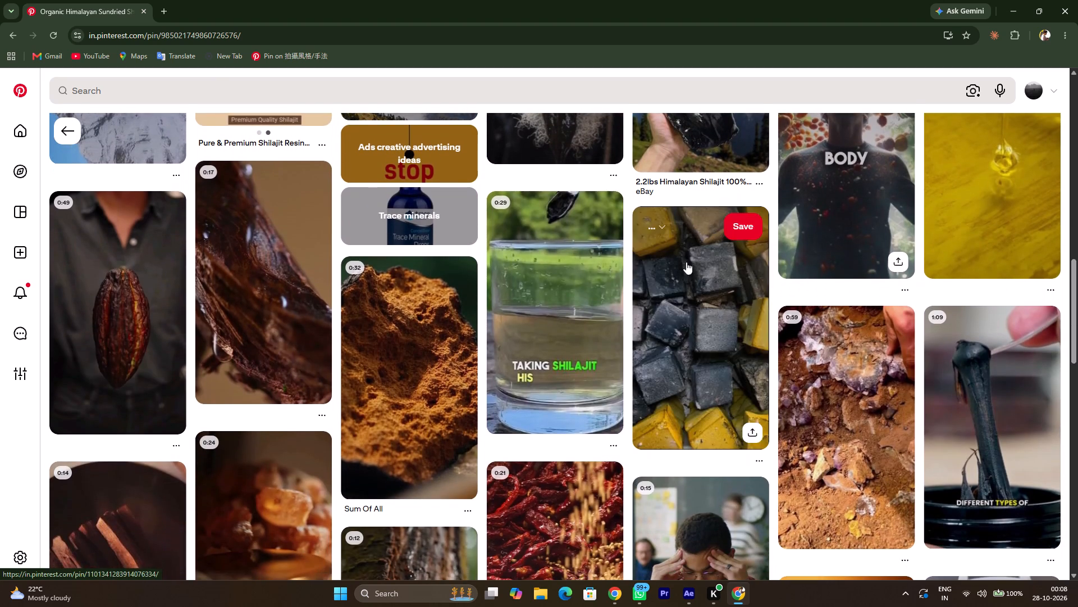
Search Pinterest for "natural shilajit".
left_click(299, 97)
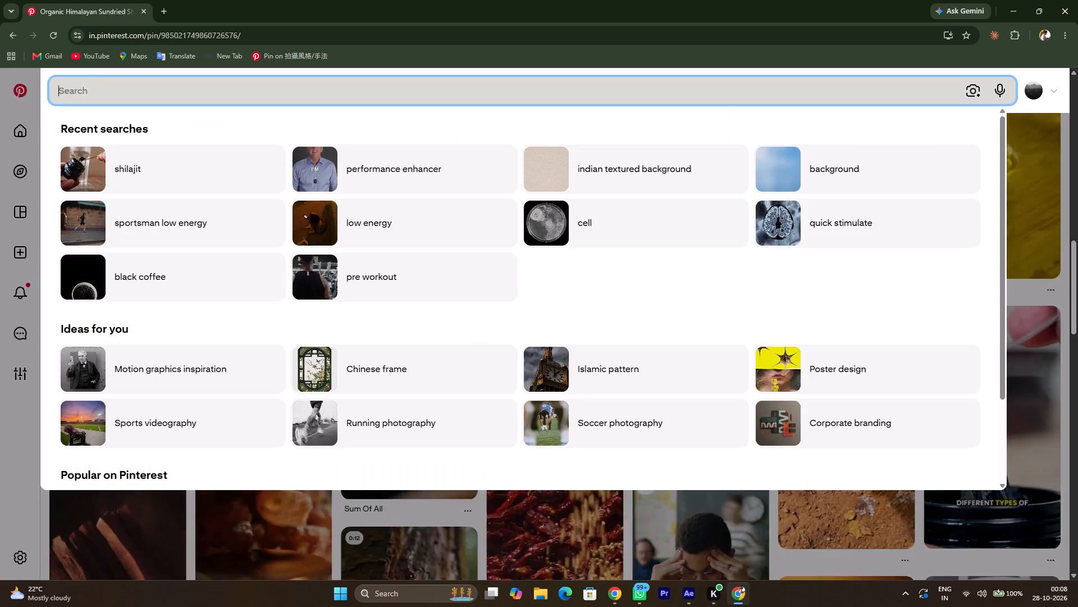
type("naatural shilajit")
key("space")
key("Return")
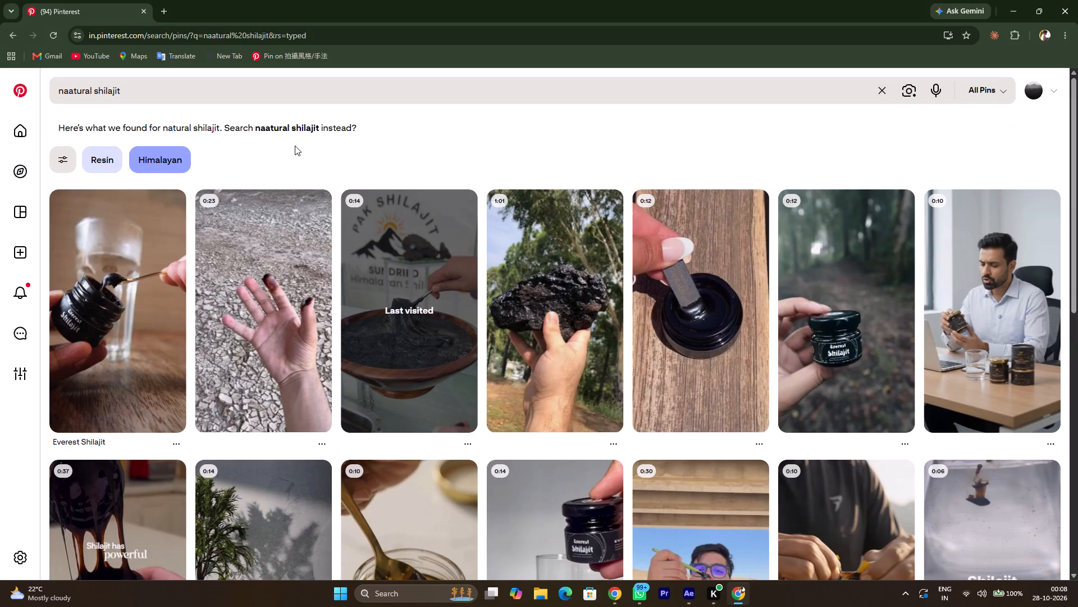
left_click(67, 89)
key("BackSpace")
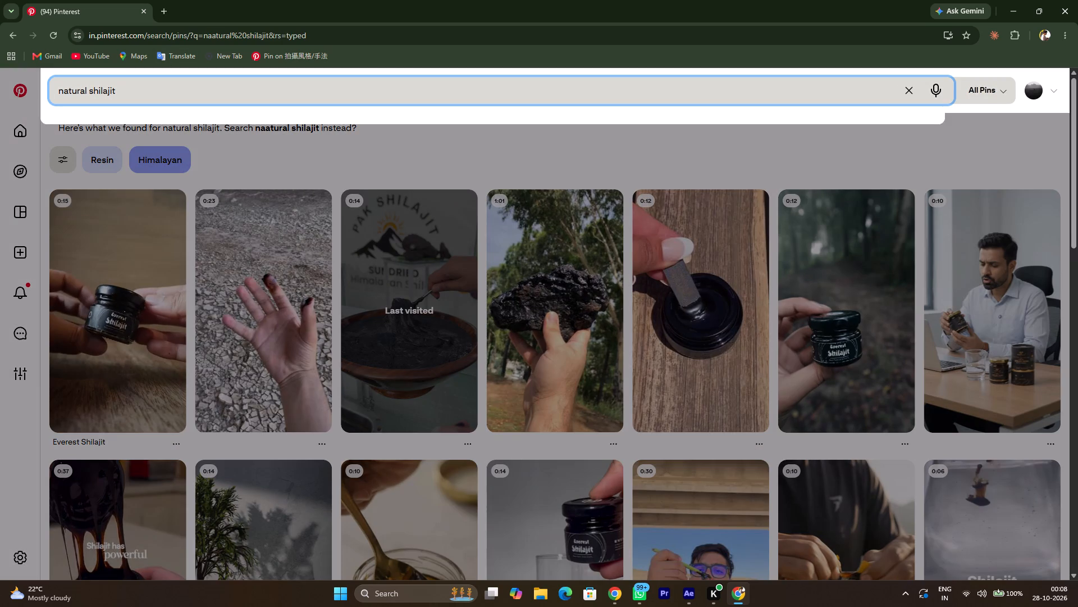
key("Return")
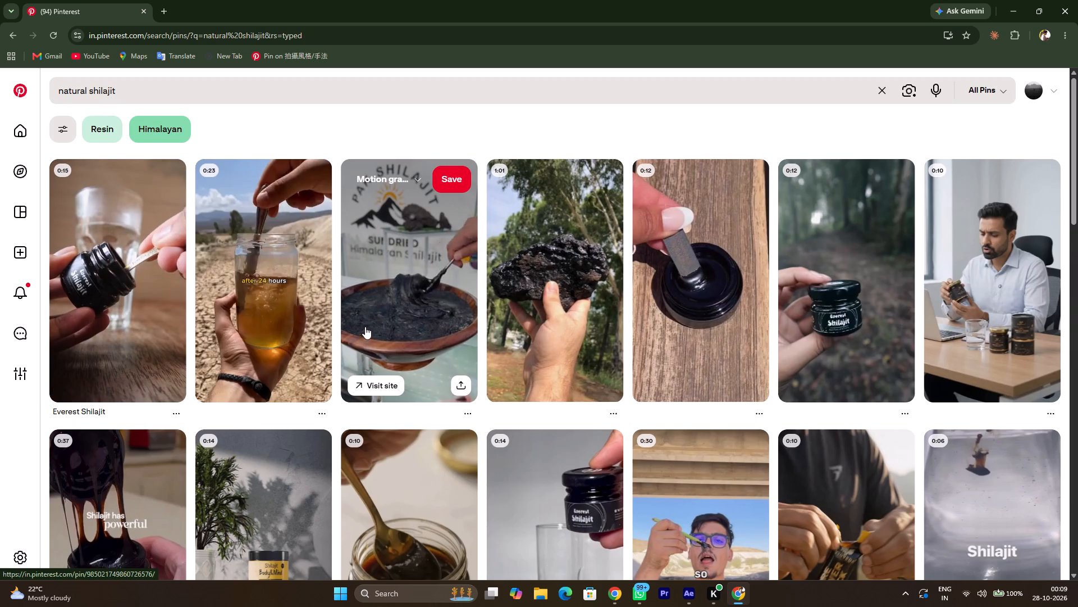
Look through the first search results and open the video pin with the white cup and shilajit jar on wooden slats.
scroll(378, 354, "down", 1)
scroll(378, 354, "up", 1)
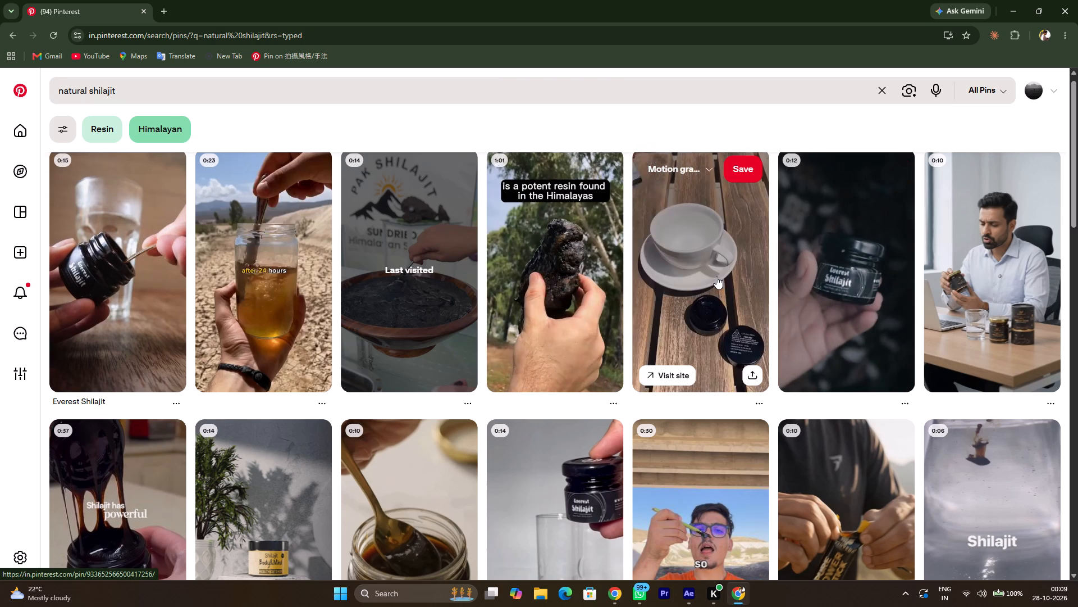
left_click(714, 264)
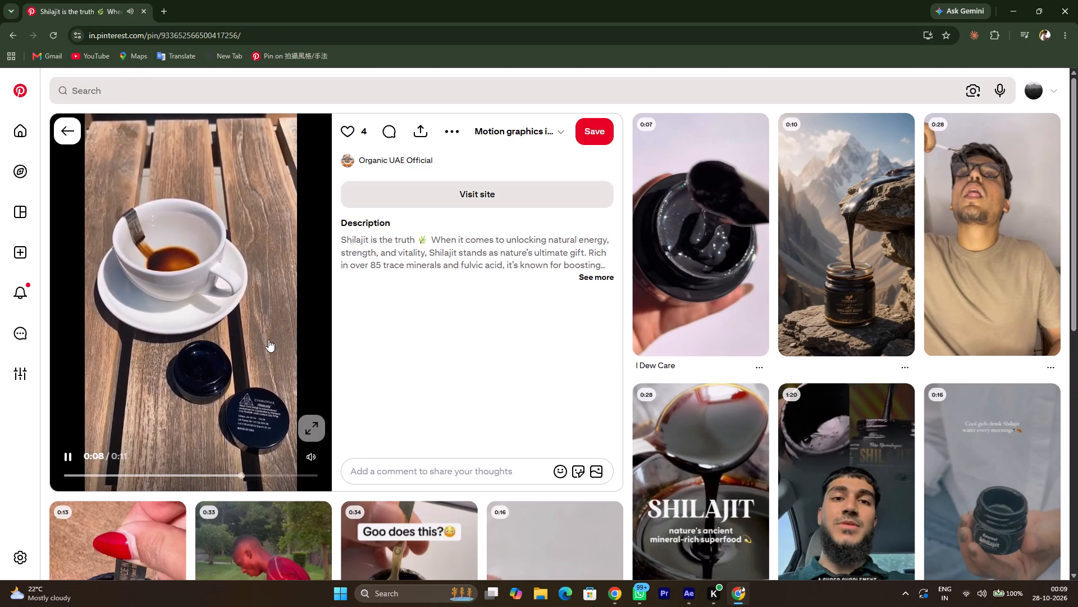
Pause the white cup and shilajit jar video and copy the pin's share link.
left_click(257, 291)
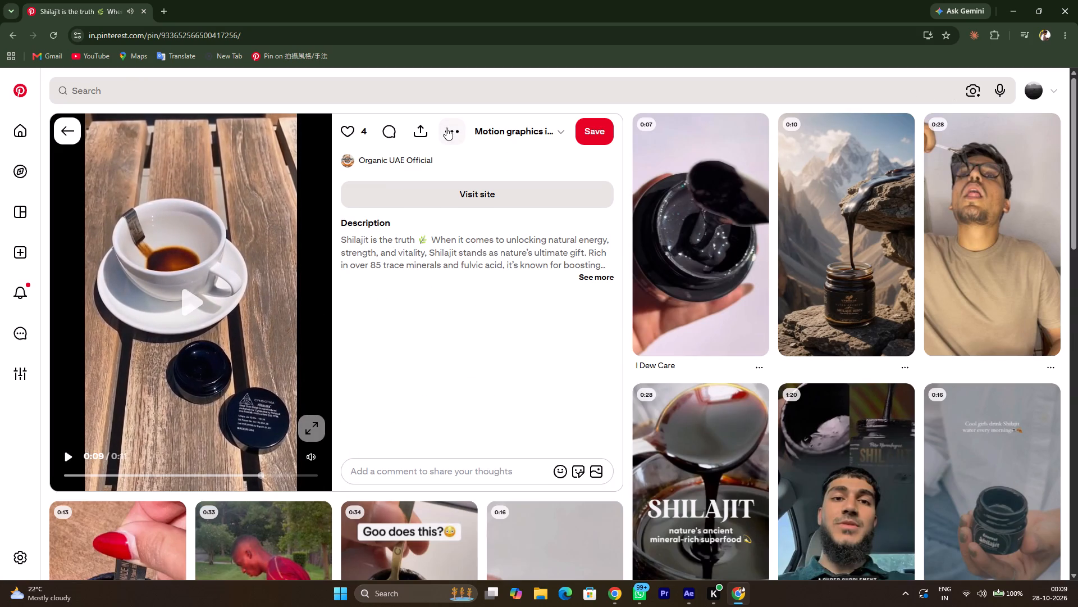
left_click(446, 128)
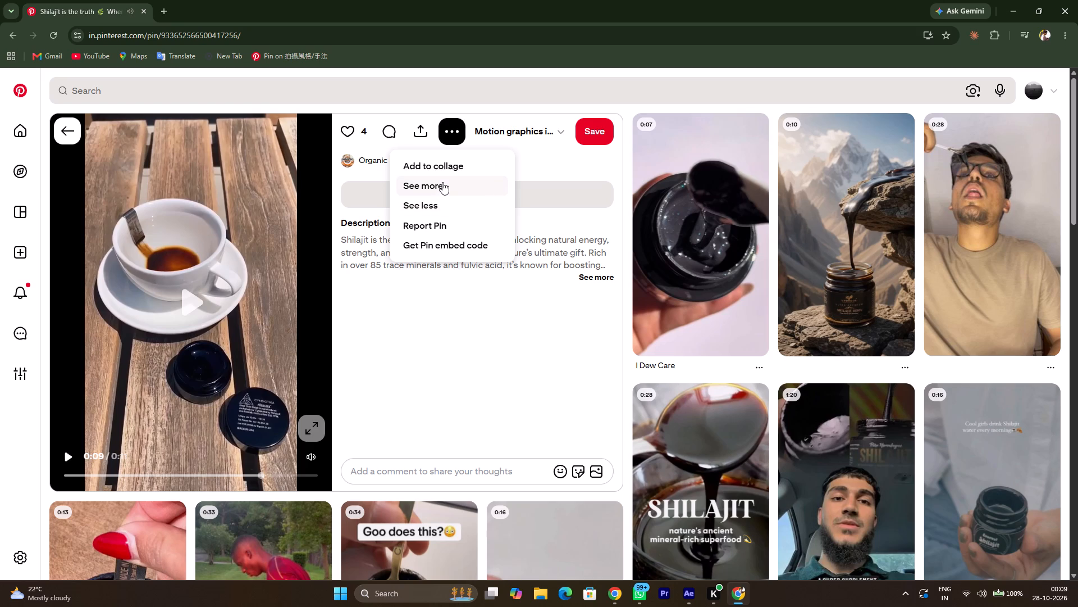
left_click(419, 129)
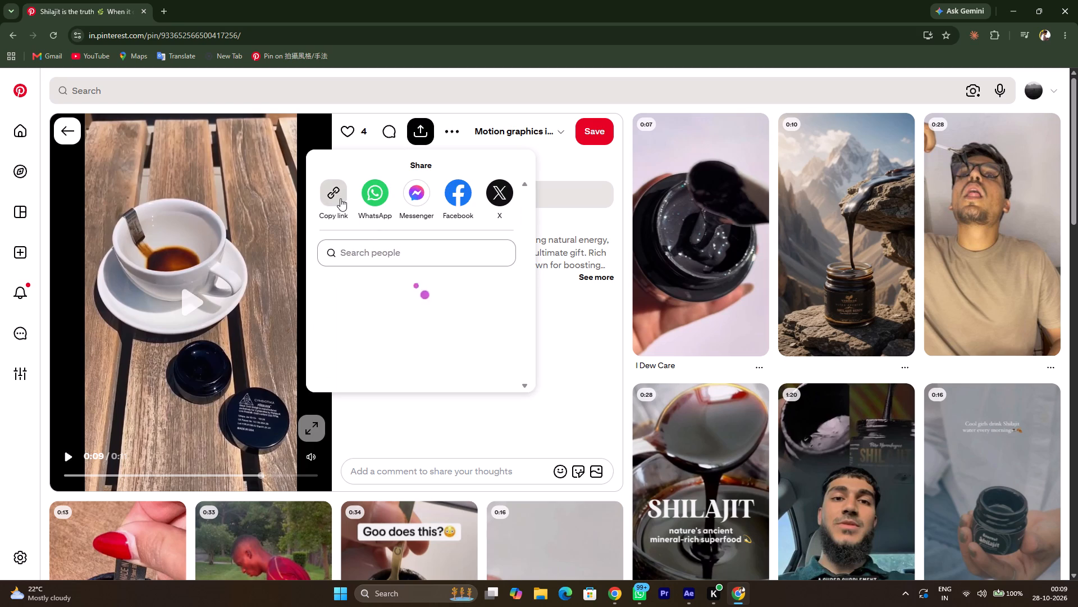
left_click(340, 198)
Search the web for "pinterest video downloader" in a new tab and open the KlickPin downloader site.
left_click(156, 8)
left_click(160, 10)
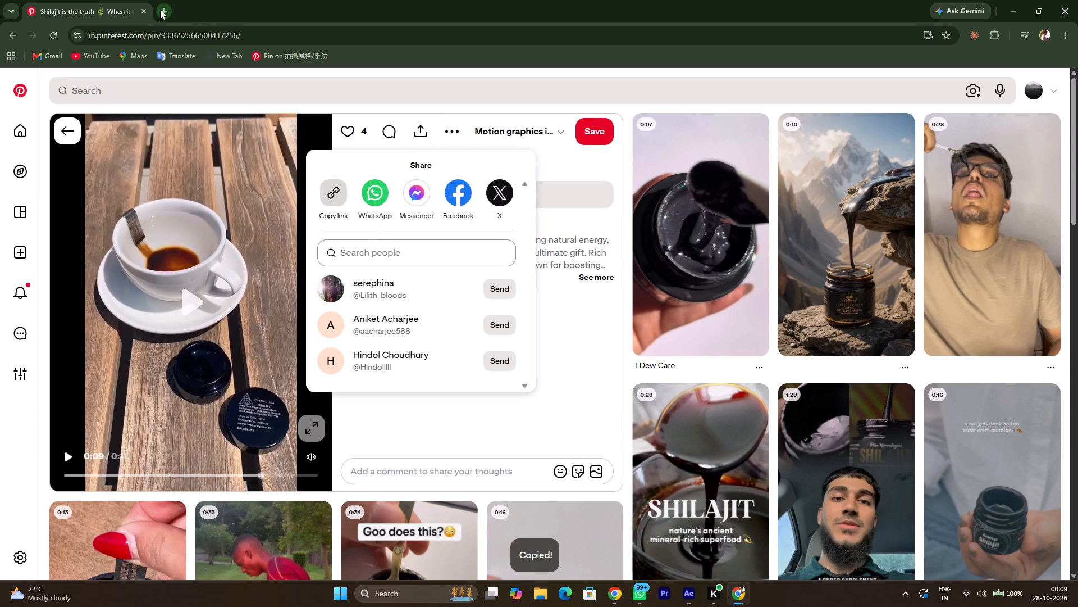
type("pintereets")
key("space")
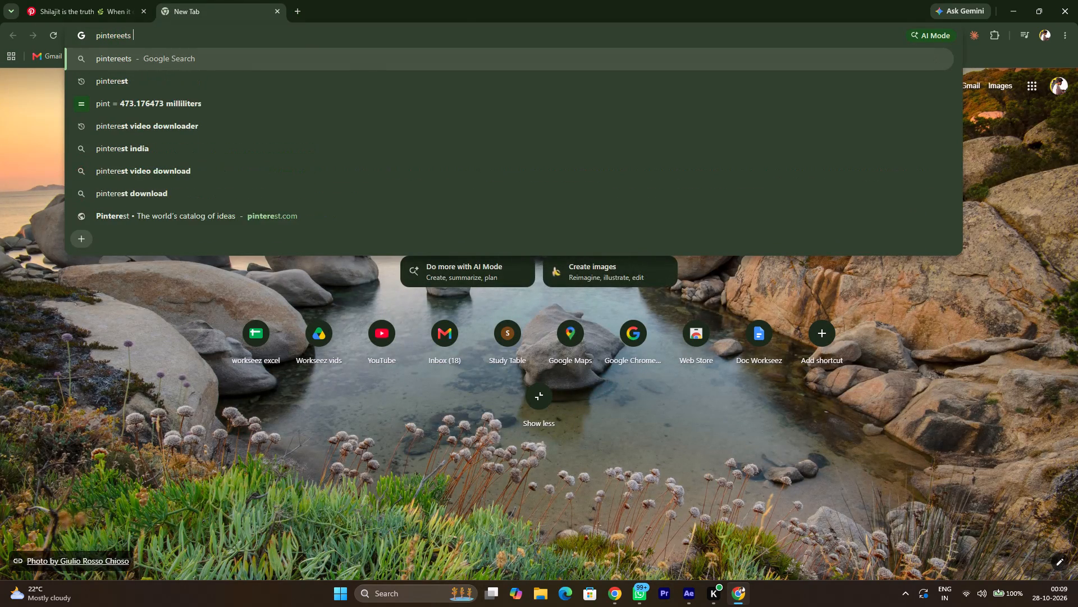
key("BackSpace")
key("BackSpace")
key("BackSpace")
key("BackSpace")
type("st")
key("space")
key("Down")
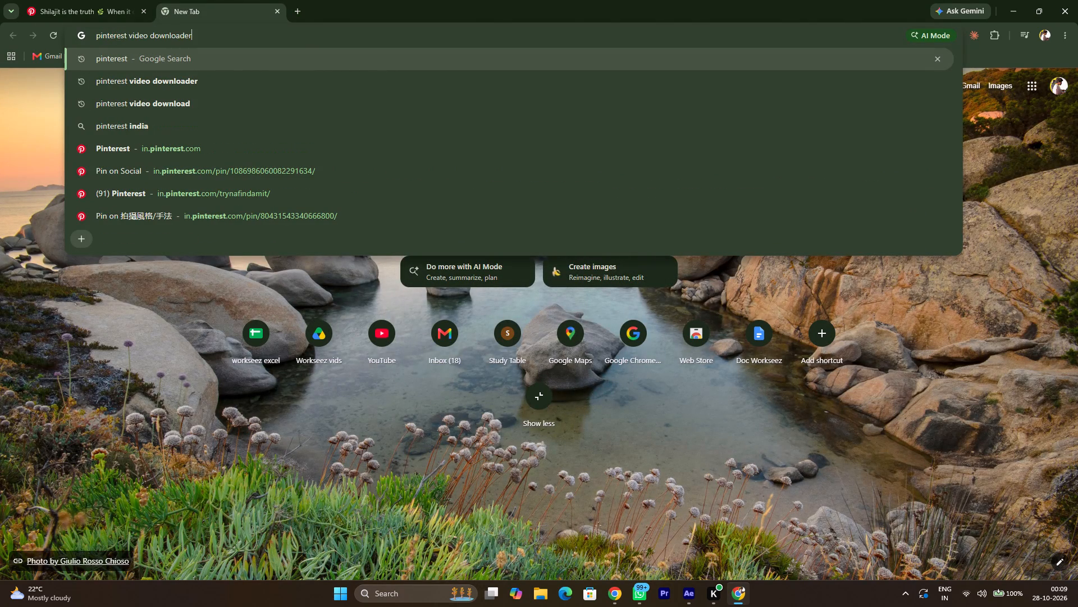
key("Return")
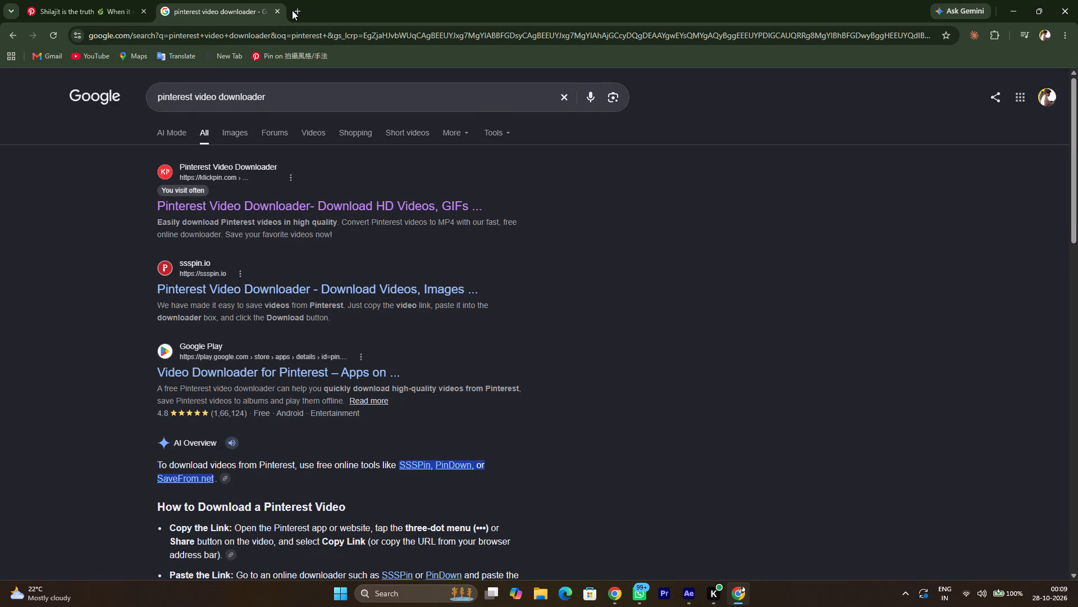
left_click(313, 203)
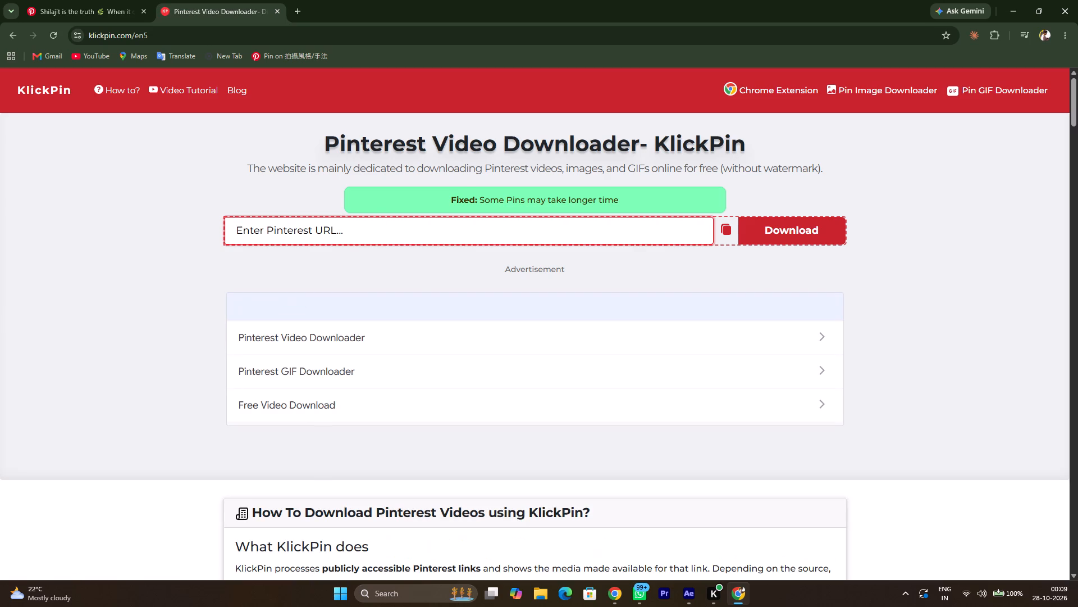
Submit the copied pin link to the KlickPin video downloader.
left_click(374, 232)
key("ctrl+v")
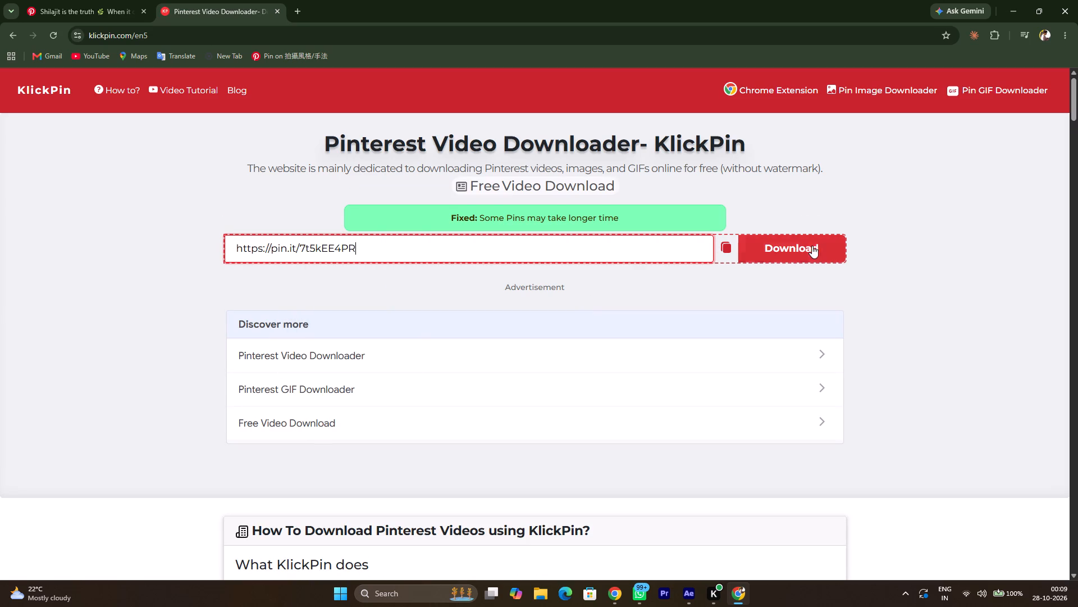
left_click(812, 246)
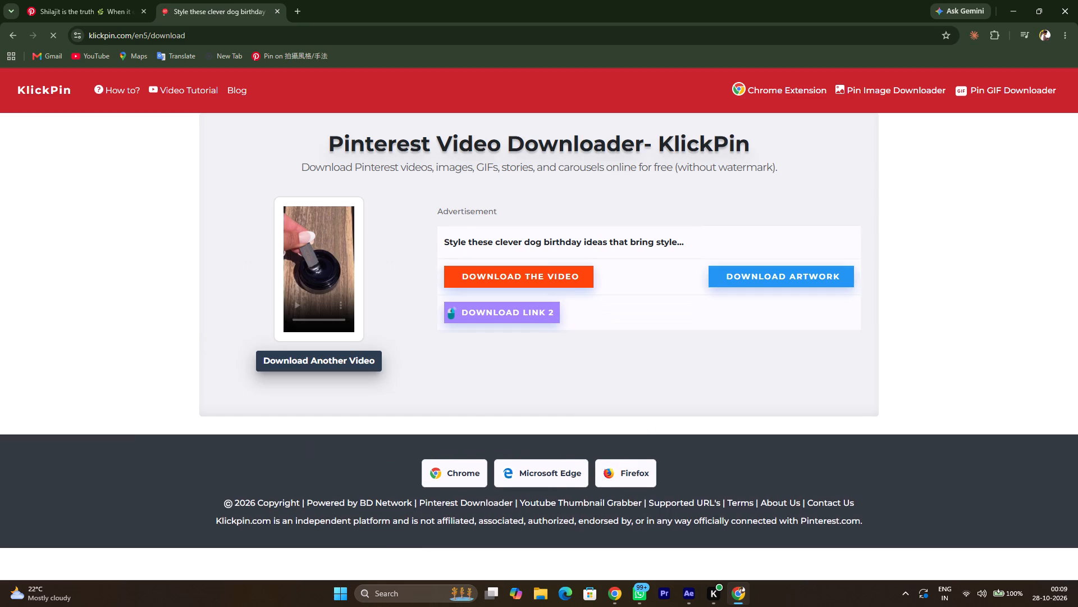
Request the shilajit video download, start the short video ad that unlocks it and try to mute the ad.
left_click(537, 277)
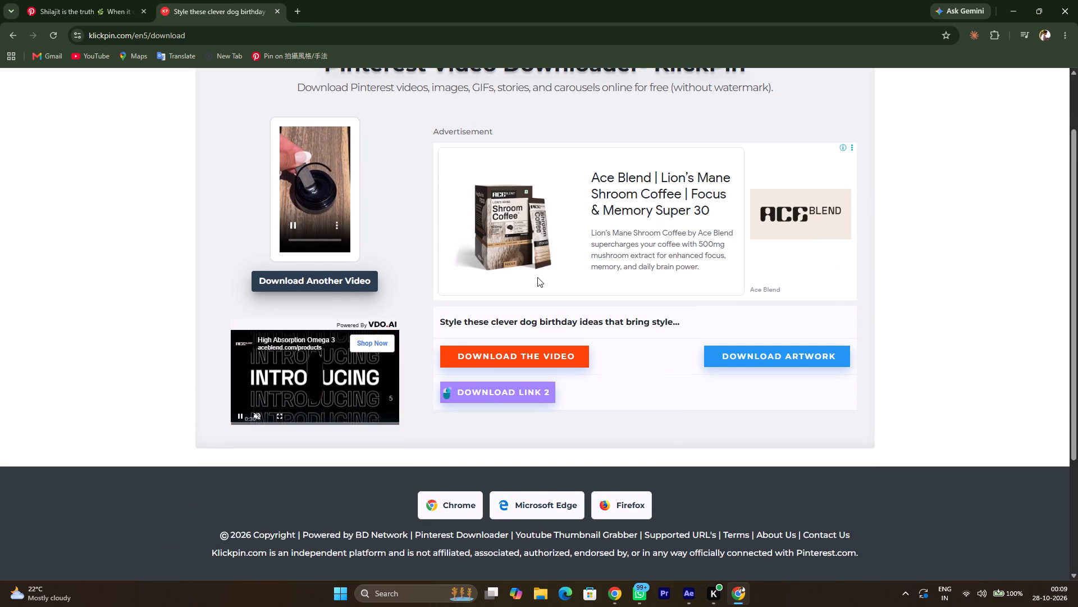
left_click(530, 369)
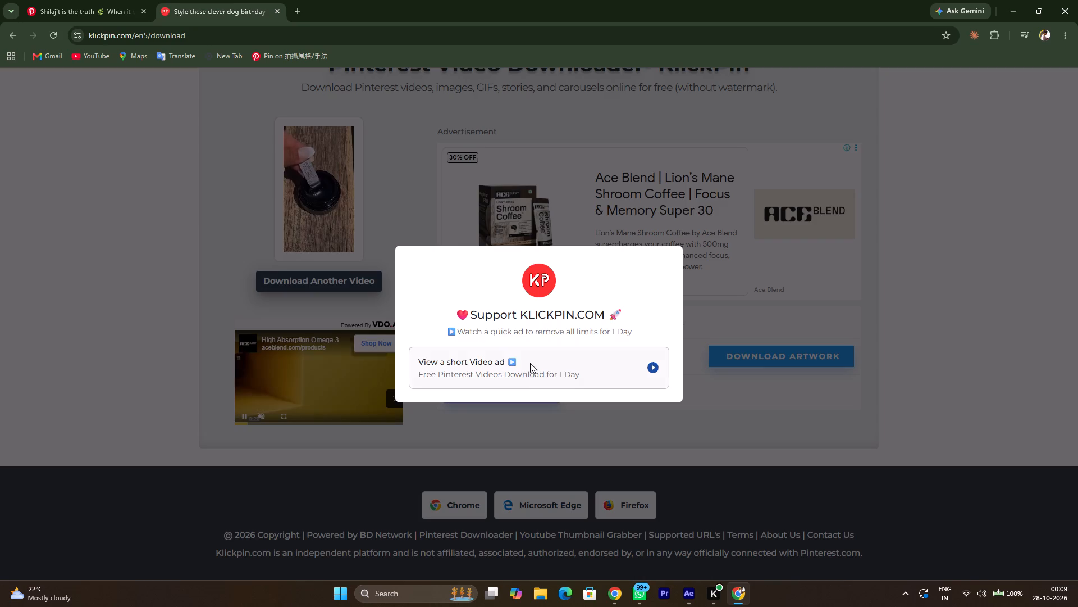
left_click(561, 368)
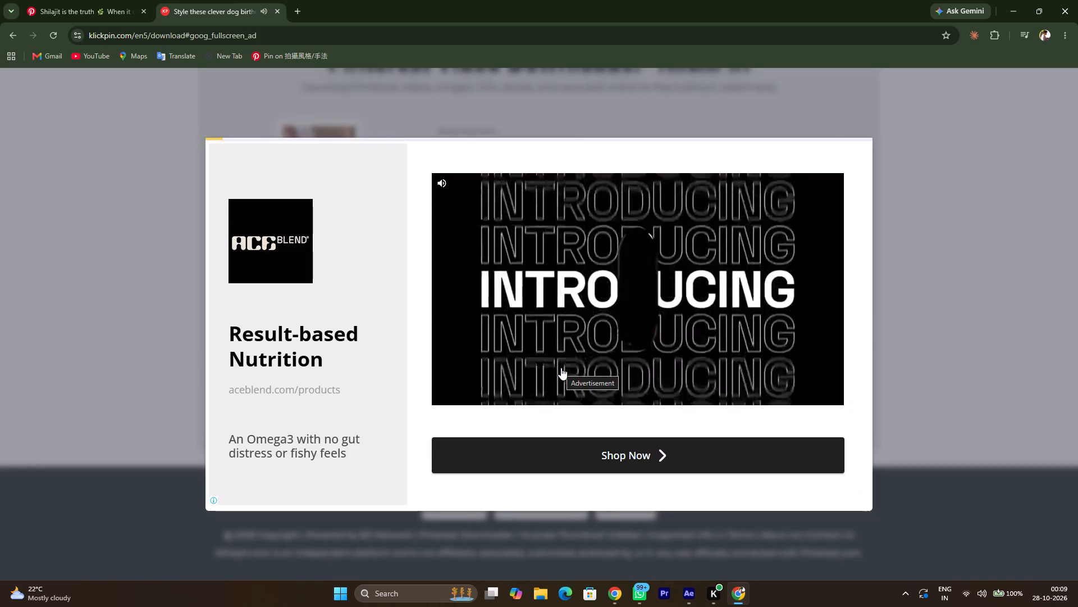
left_click_drag(442, 188, 440, 182)
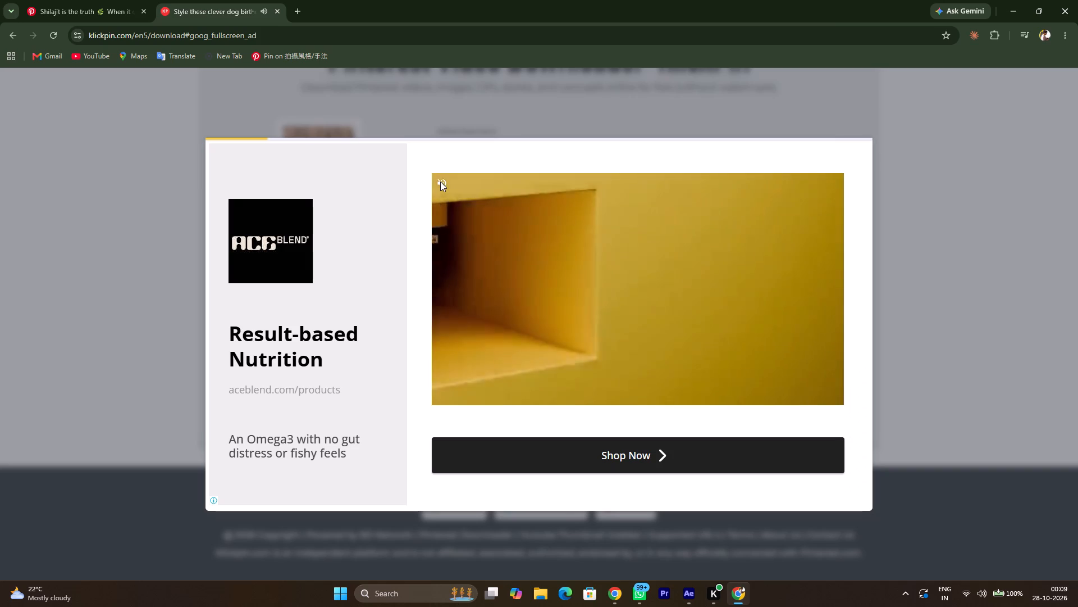
left_click(440, 182)
left_click(440, 182)
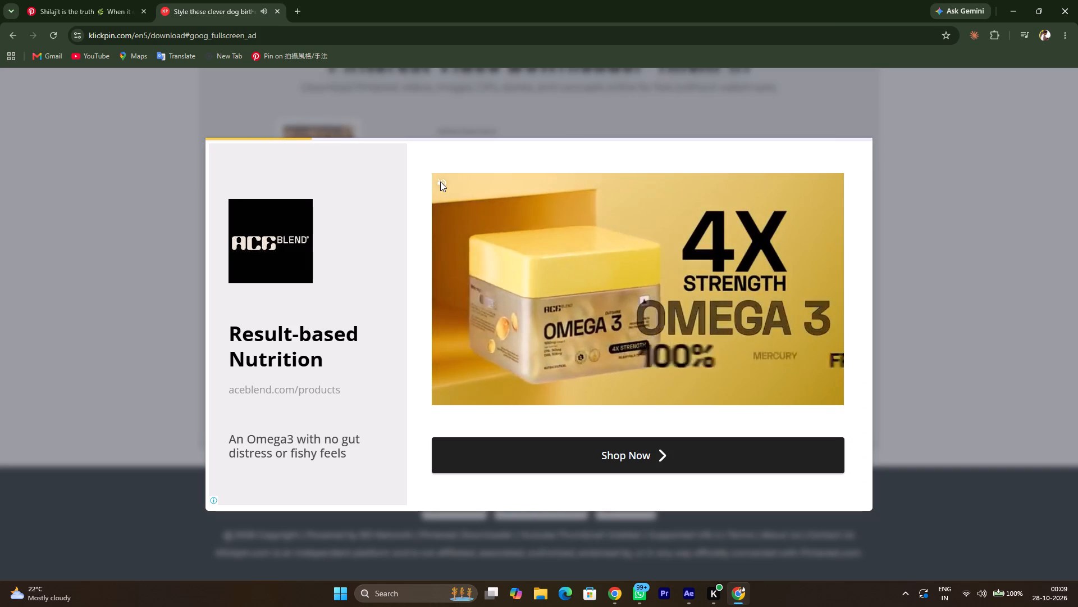
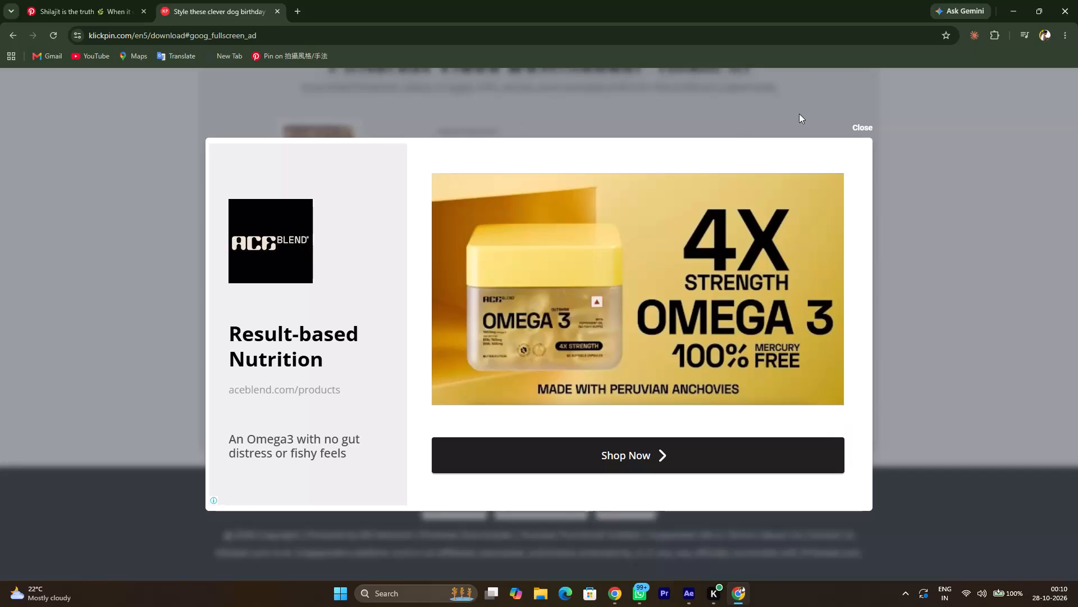
Close the ad, download the shilajit video and save it as an MP4 in the random resouces folder.
left_click(865, 125)
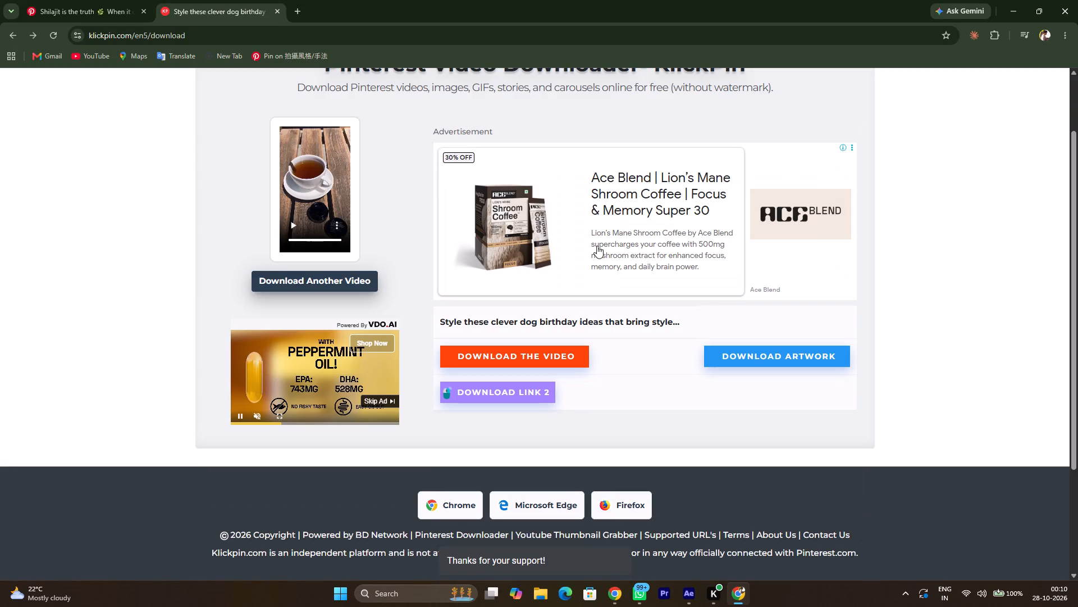
left_click(545, 351)
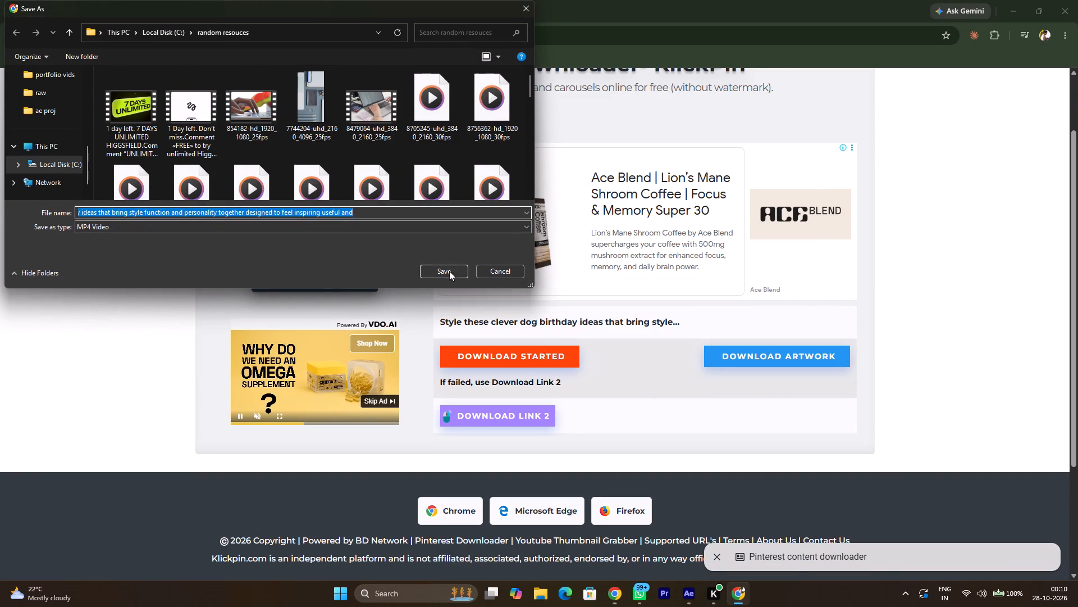
left_click(444, 269)
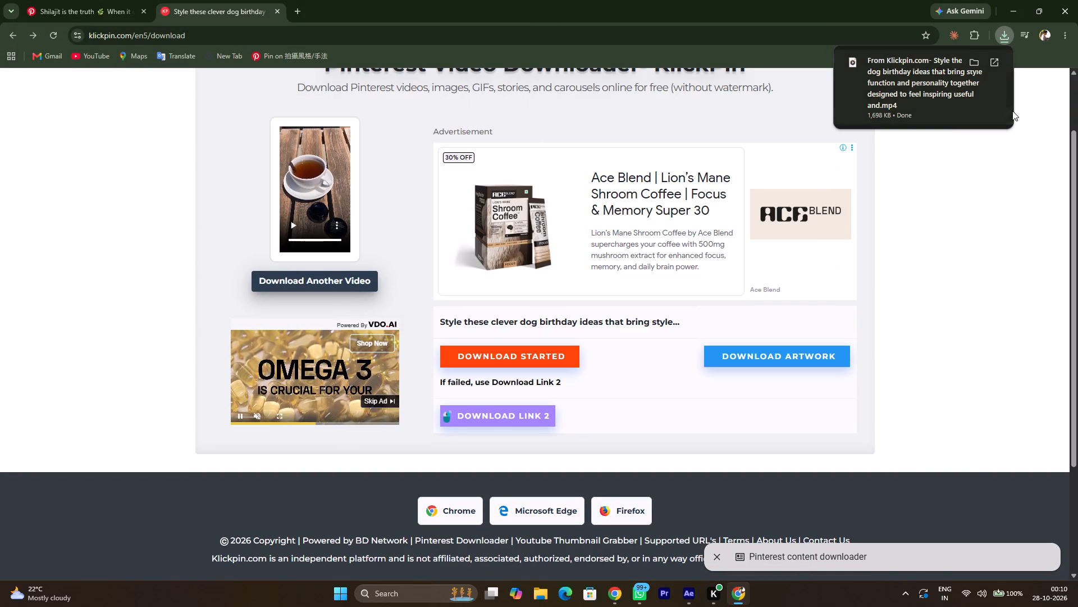
Bring the downloaded video into the Line up composition in After Effects as a layer starting at 0:00:18:11.
left_click_drag(955, 93, 663, 606)
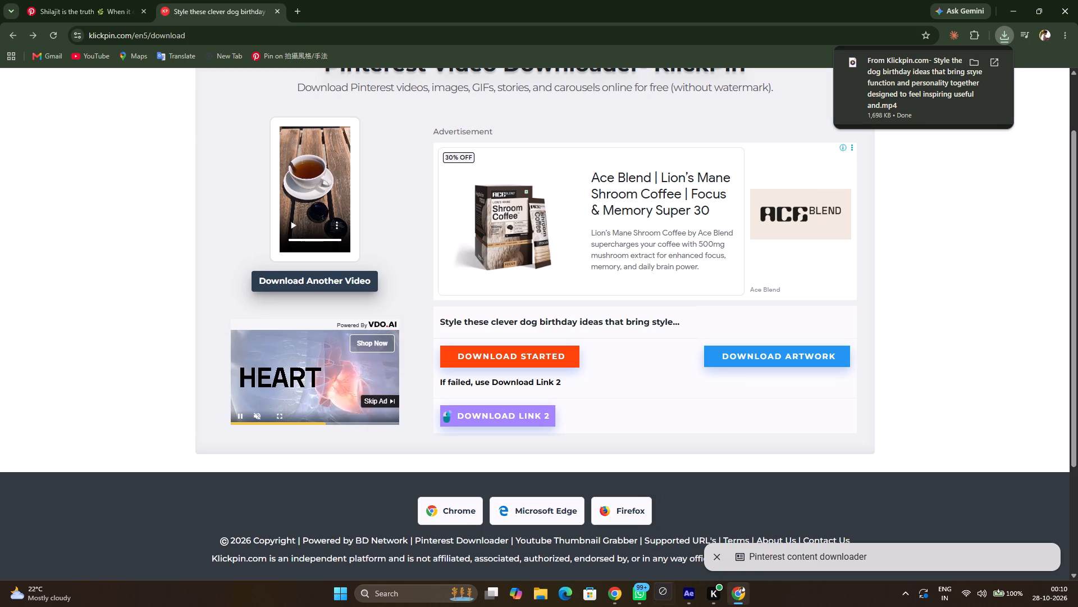
left_click_drag(663, 606, 565, 451)
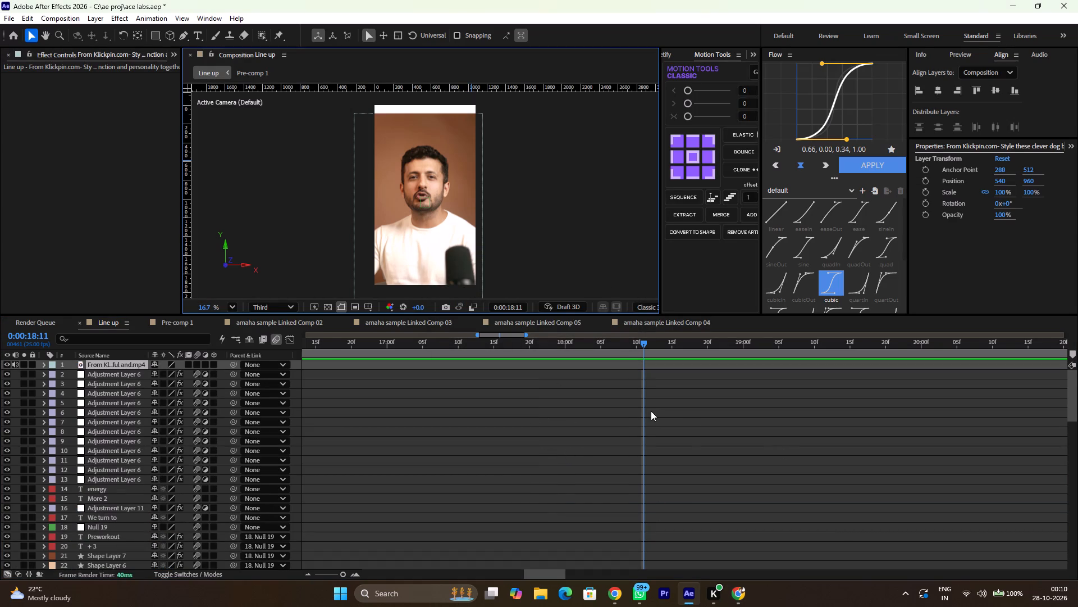
scroll(624, 415, "down", 2, "ctrl+alt")
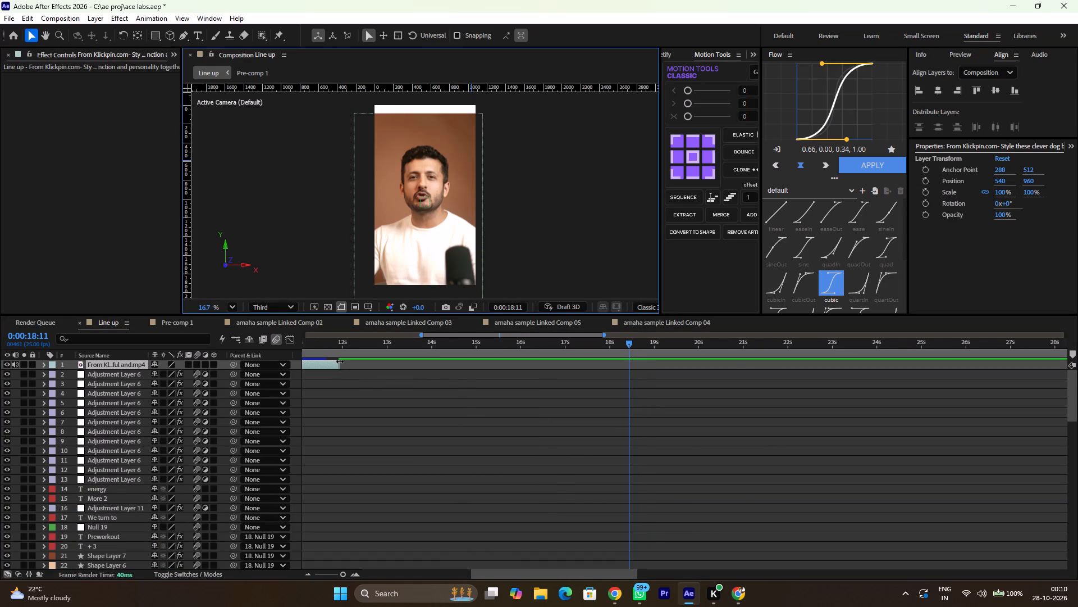
left_click_drag(323, 366, 842, 425)
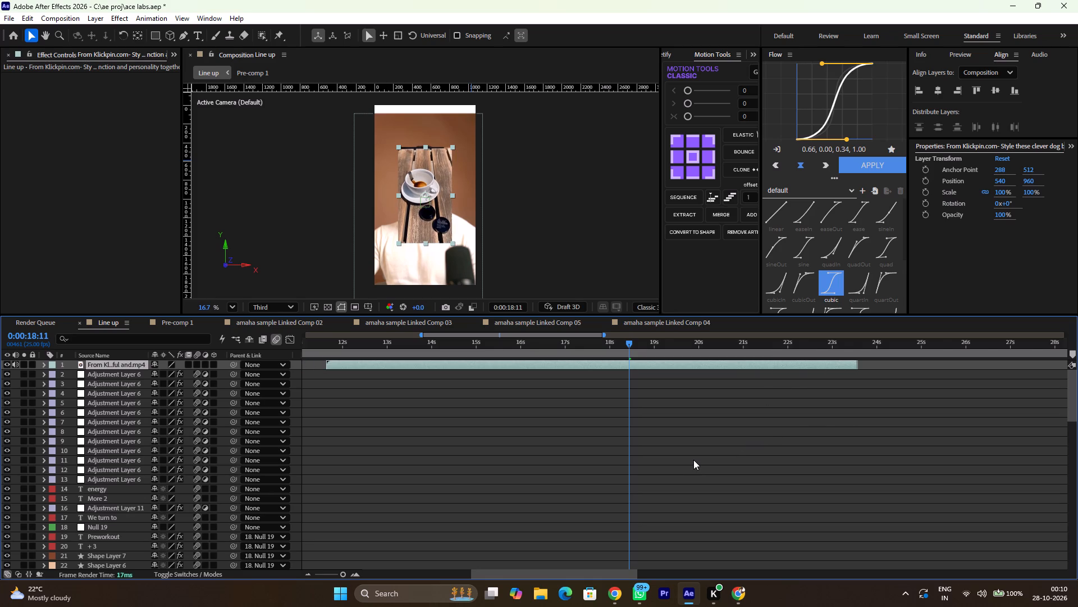
scroll(693, 460, "down", 5, "ctrl+alt")
left_click_drag(461, 364, 559, 376)
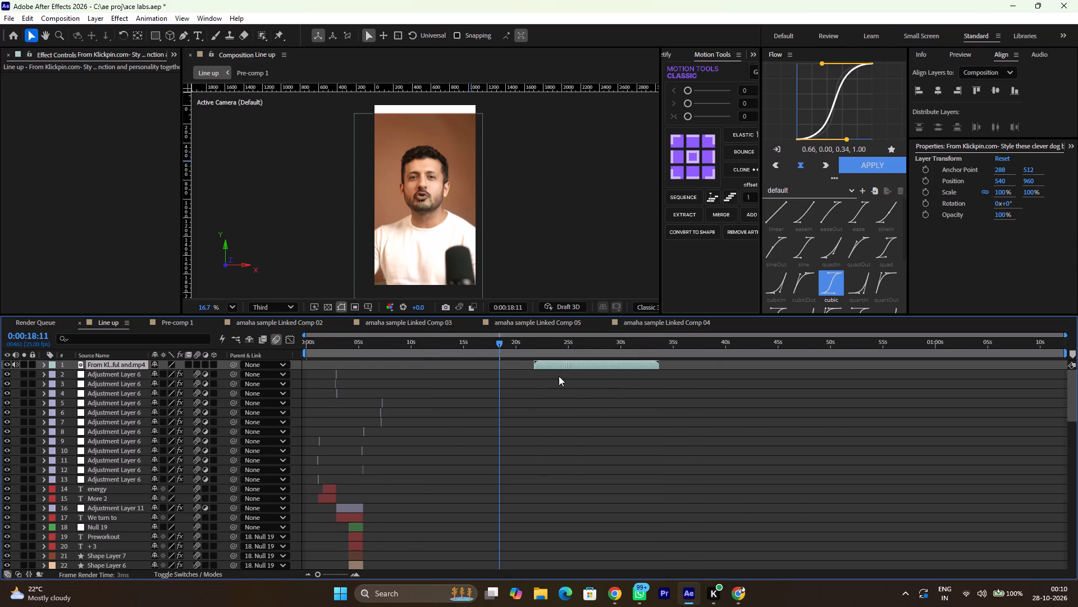
left_click_drag(559, 376, 532, 379)
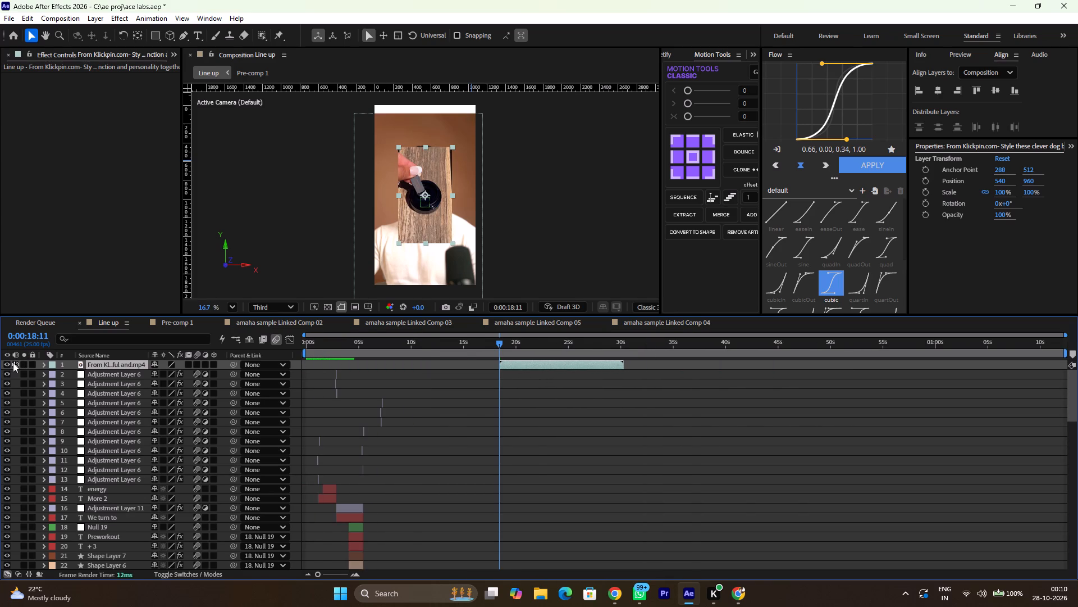
Mute the shilajit clip's audio and move its layer directly below the masked Line up.mp4 layer parented to Null 26.
left_click_drag(13, 363, 118, 365)
left_click_drag(118, 365, 111, 567)
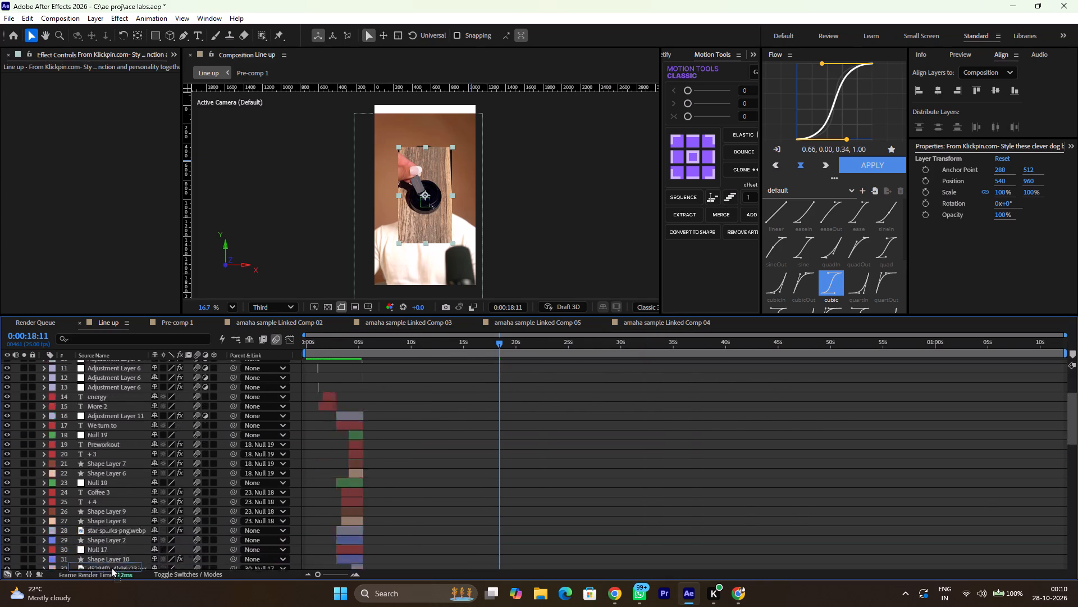
left_click_drag(111, 567, 119, 436)
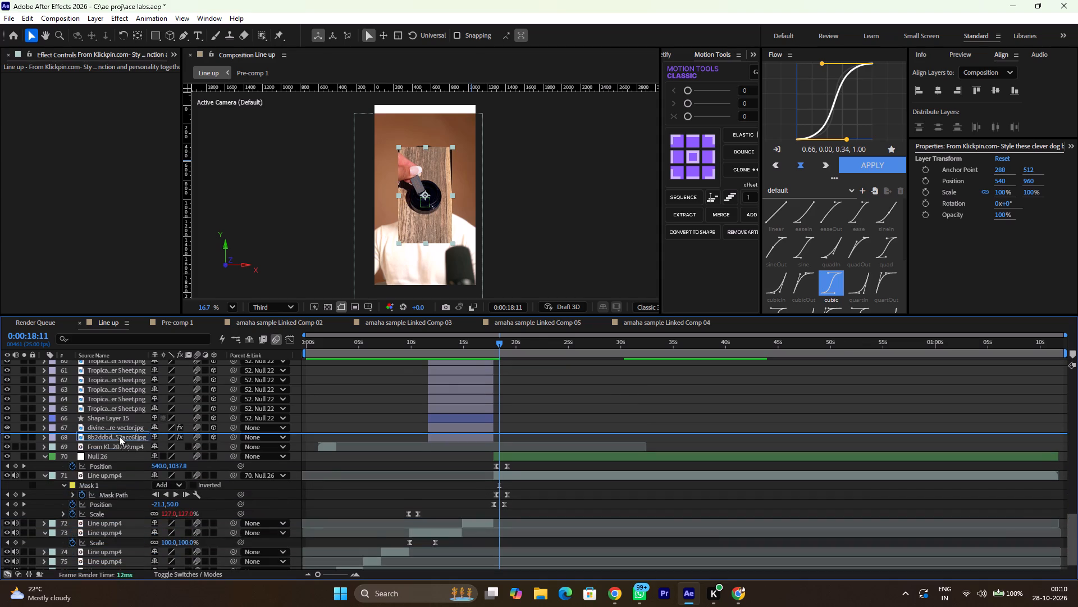
left_click_drag(119, 436, 118, 501)
Slide the shilajit clip earlier so it starts together with Null 26 and the masked Line up.mp4 layer, just before 18 s.
scroll(434, 497, "up", 3, "ctrl+alt")
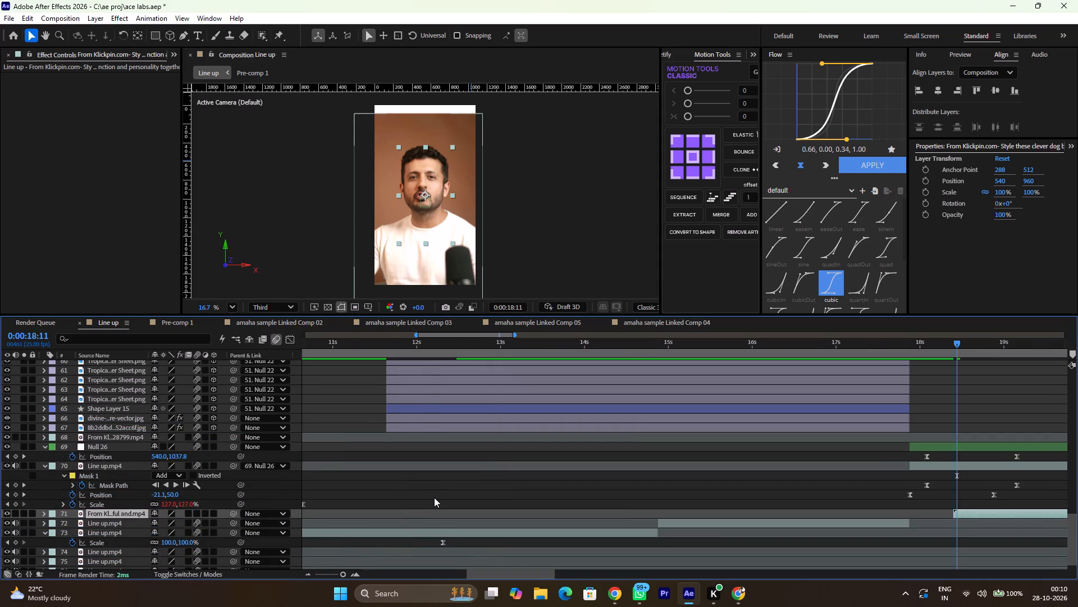
scroll(1005, 521, "left", 1)
left_click_drag(857, 512, 813, 522)
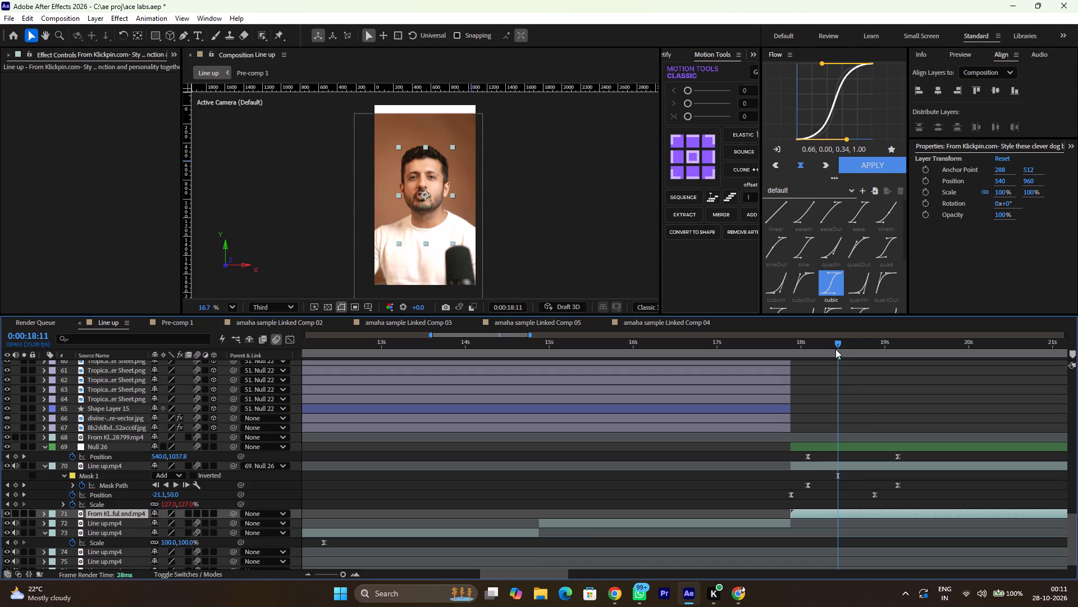
At 0:00:21:00, scale the shilajit clip up to 205% so it covers the frame's width.
left_click_drag(841, 347, 1059, 377)
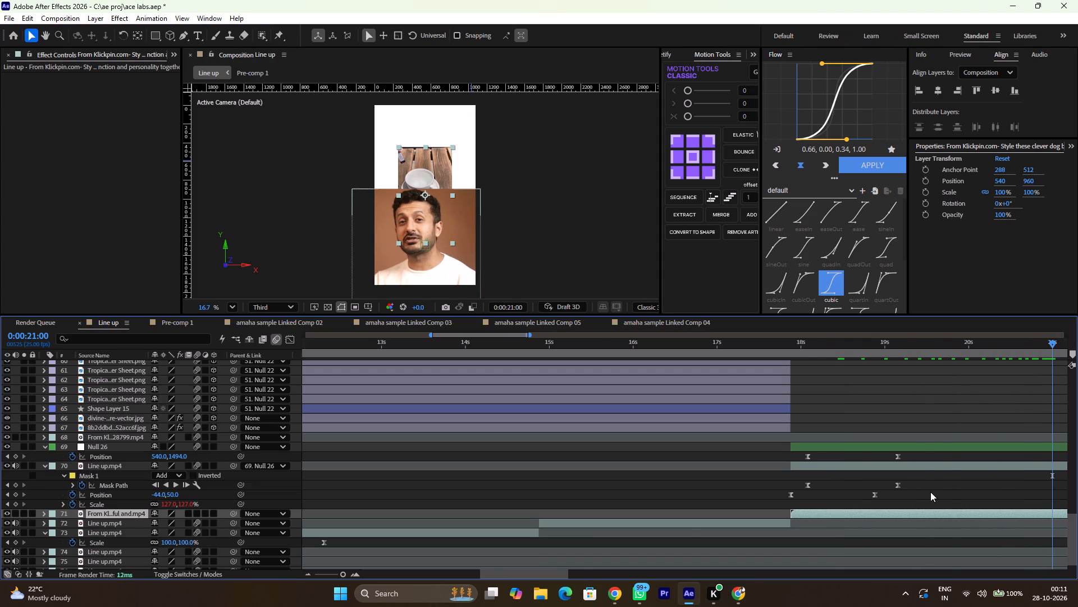
scroll(930, 492, "left", 2)
key("s")
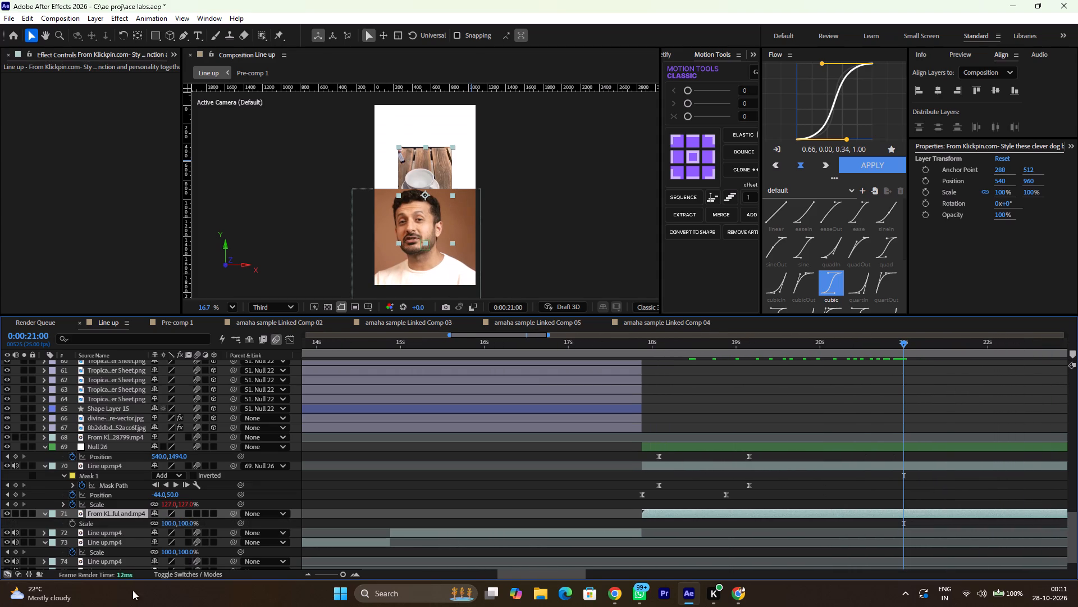
left_click_drag(170, 525, 220, 524)
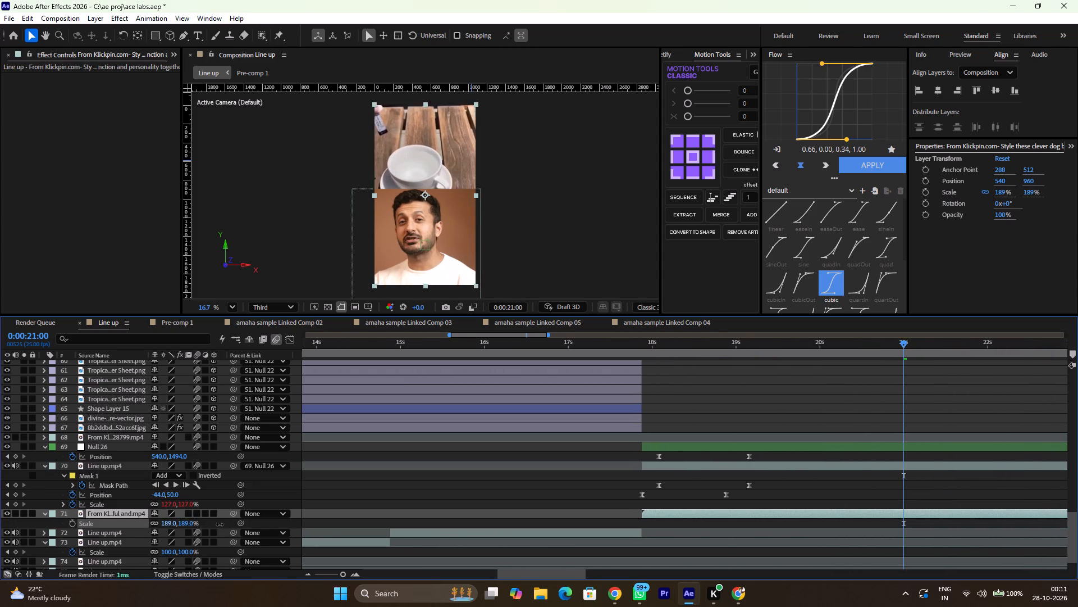
left_click_drag(220, 524, 231, 527)
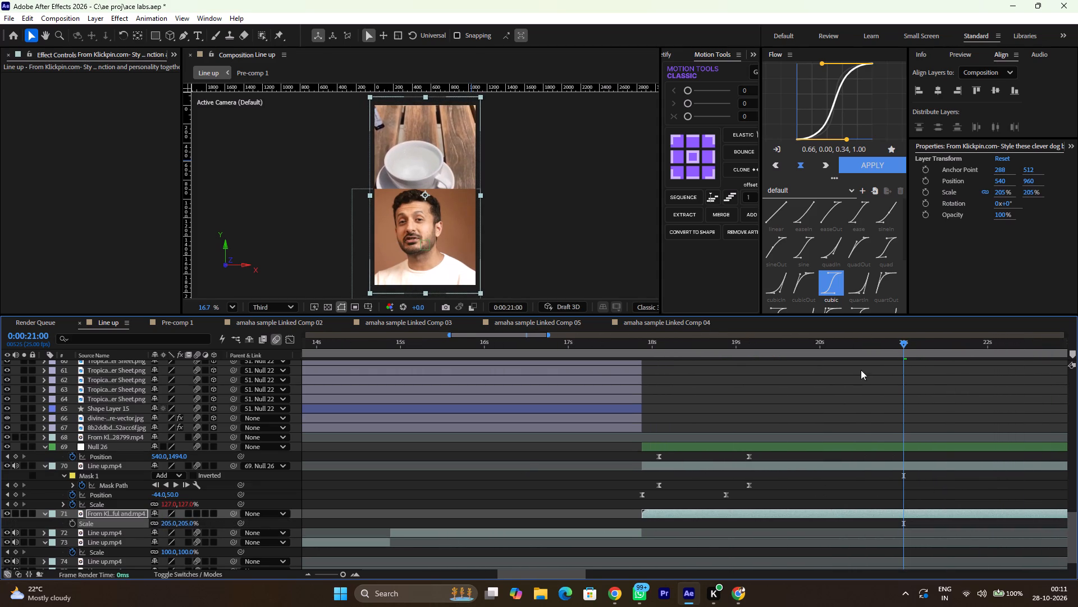
At 0:00:19:07, raise the shilajit clip to position 540, 540 so the jar sits in the area above the speaker.
left_click_drag(710, 346, 765, 357)
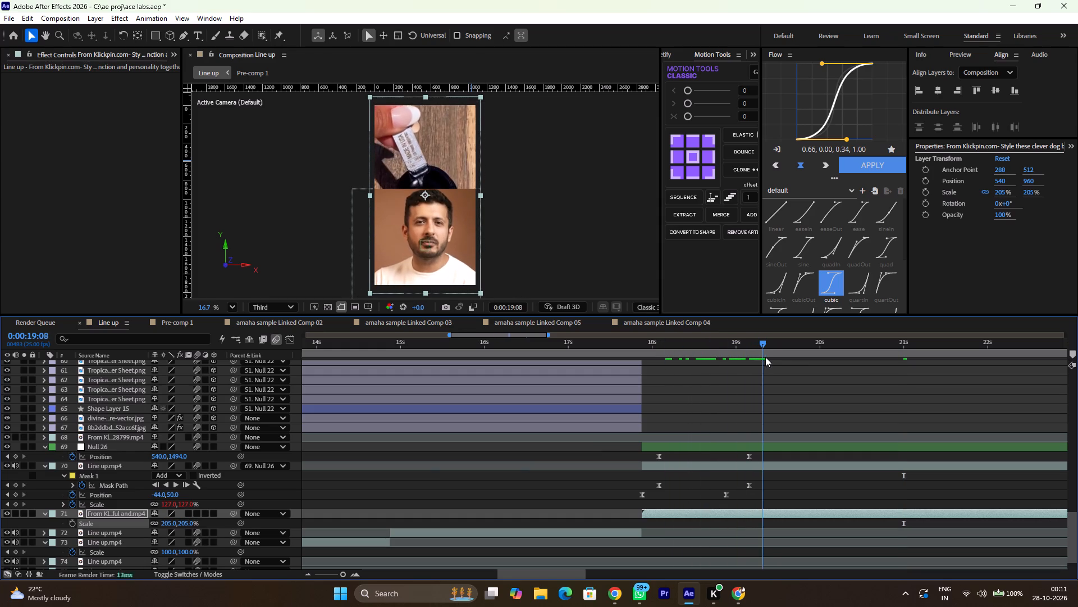
left_click_drag(765, 357, 760, 359)
key("shift+Up")
key("shift+Up")
key("shift+Up")
key("shift+Up")
key("shift+Up")
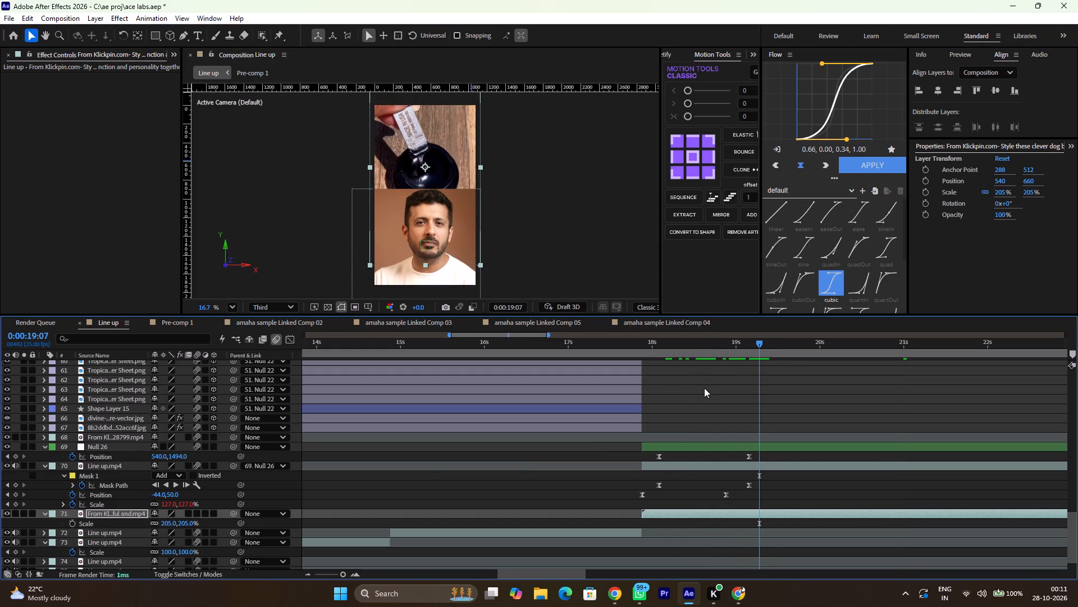
key("shift+Up")
key("shift+Up")
key("shift+Up")
key("shift+Up")
key("shift+Up")
key("shift+Down")
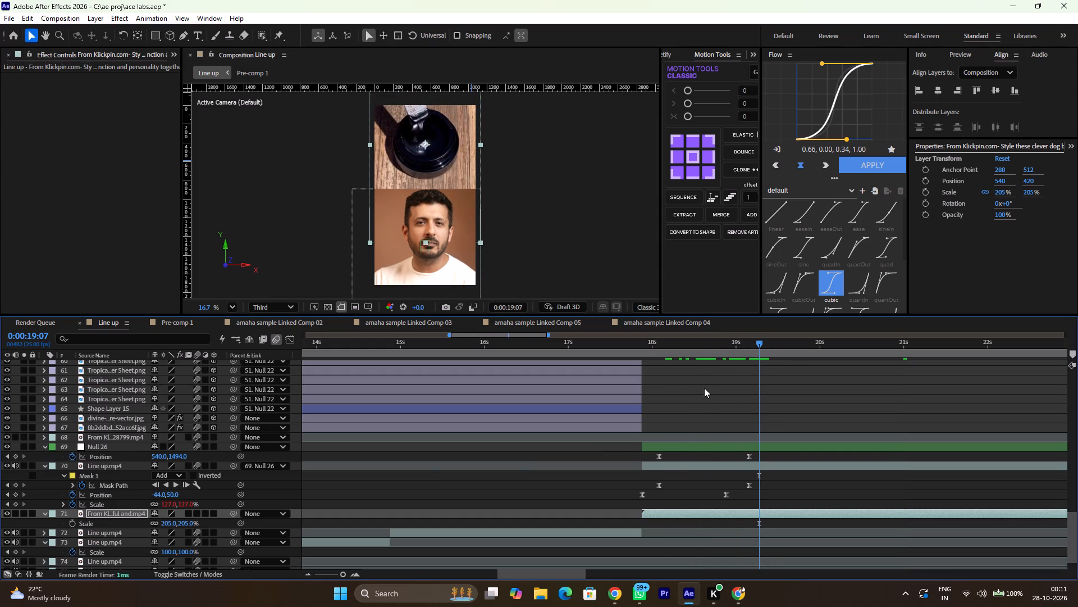
key("shift+Down")
key("shift+Down")
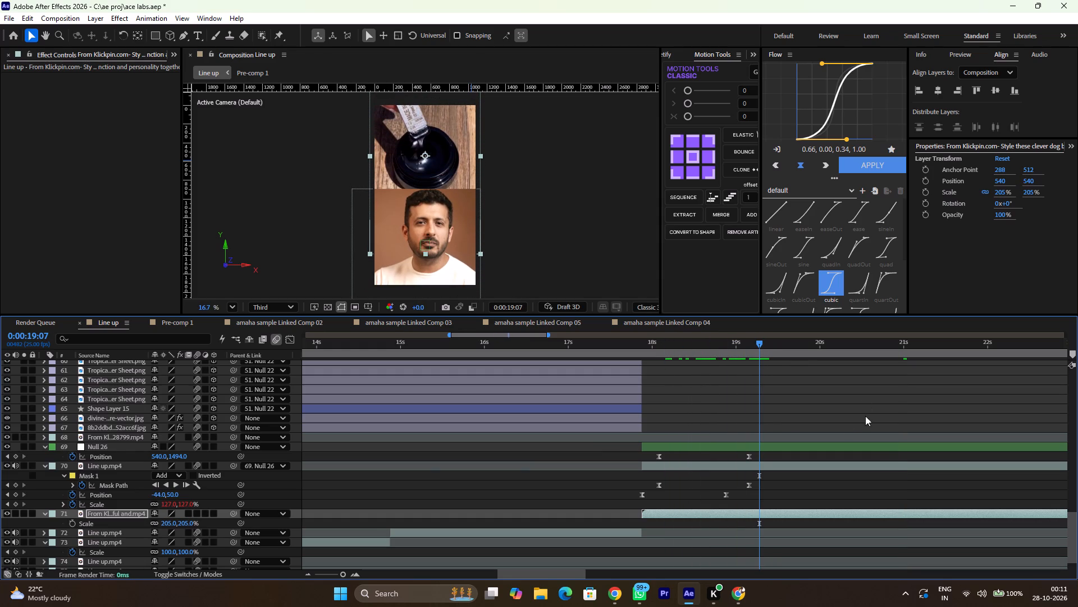
Review the split-screen transition and the shilajit clip's framing between about 0:00:17:20 and 0:00:21:04.
left_click_drag(682, 342, 680, 345)
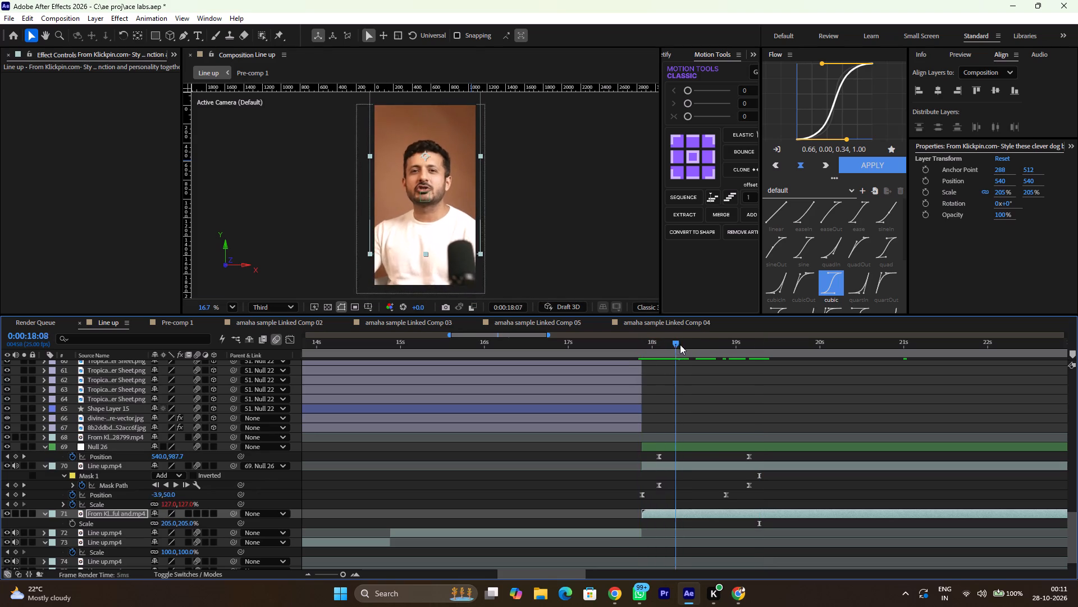
left_click_drag(680, 345, 798, 383)
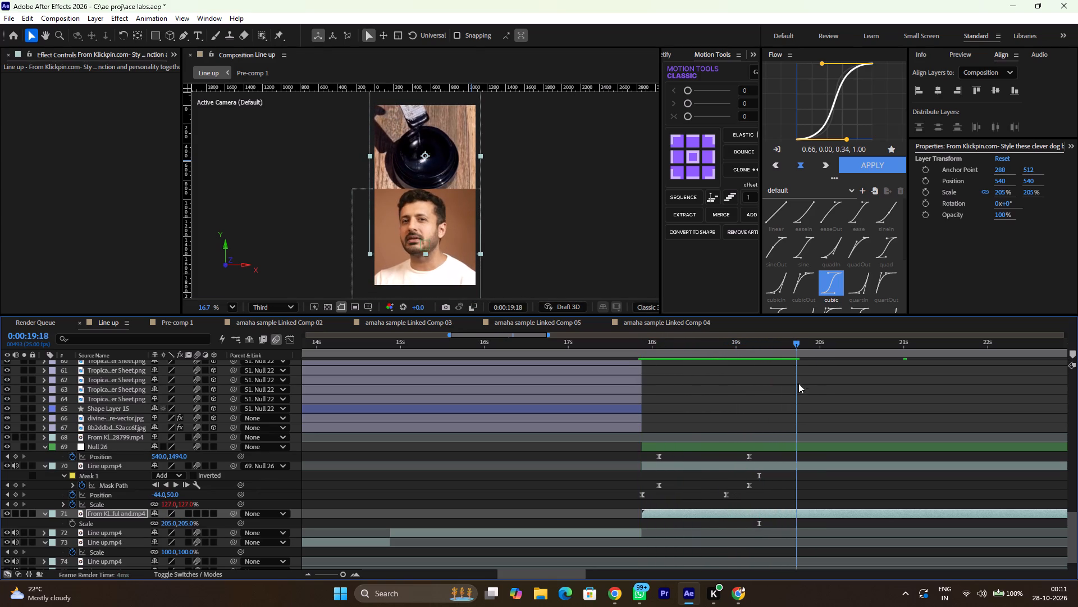
left_click_drag(798, 383, 913, 411)
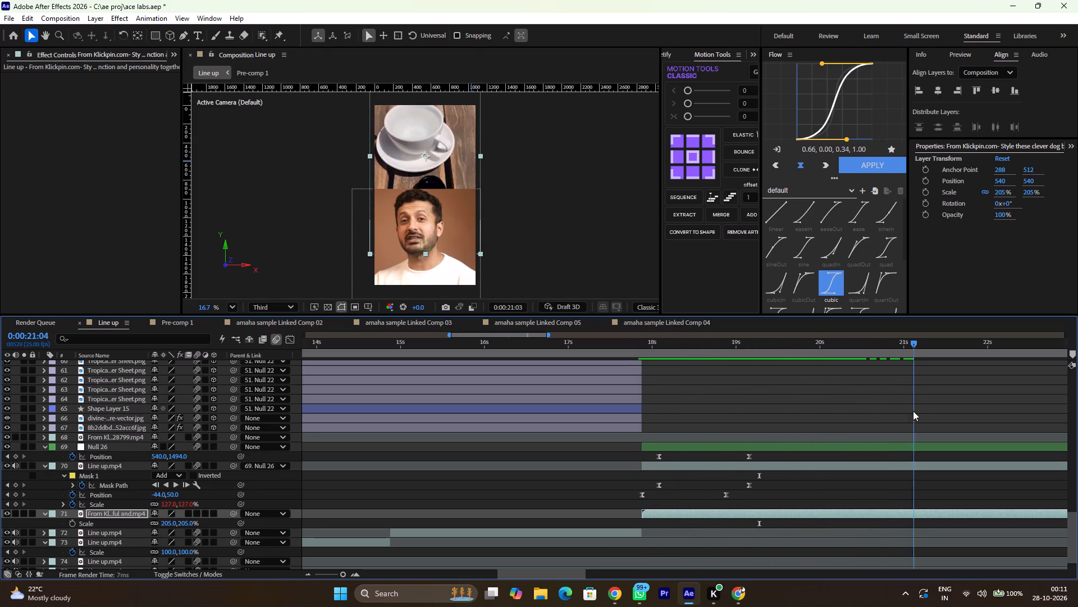
left_click_drag(913, 411, 637, 379)
key("space")
key("space")
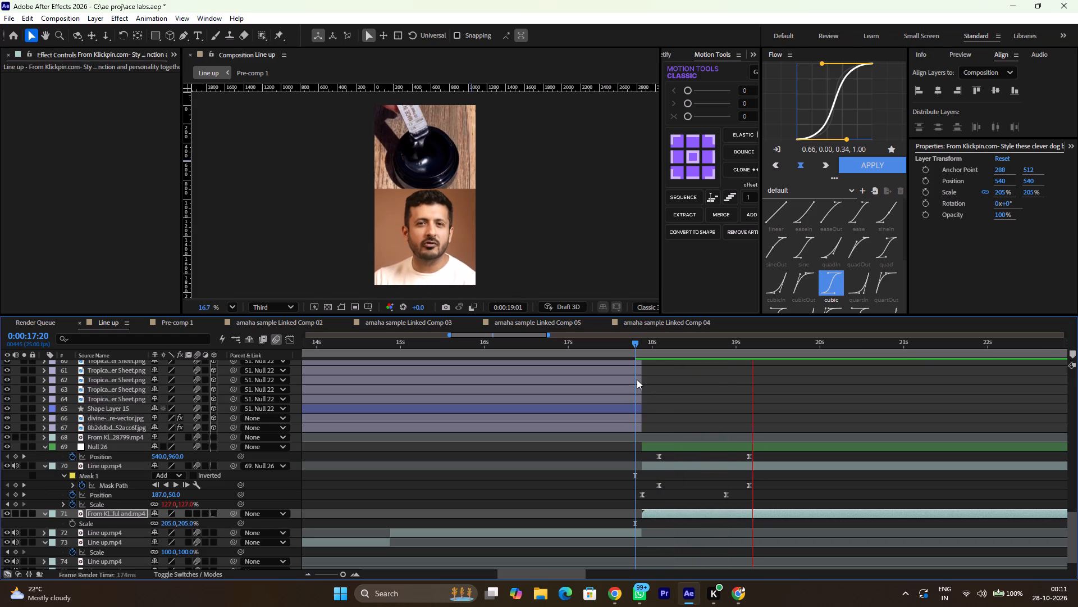
key("space")
key("space")
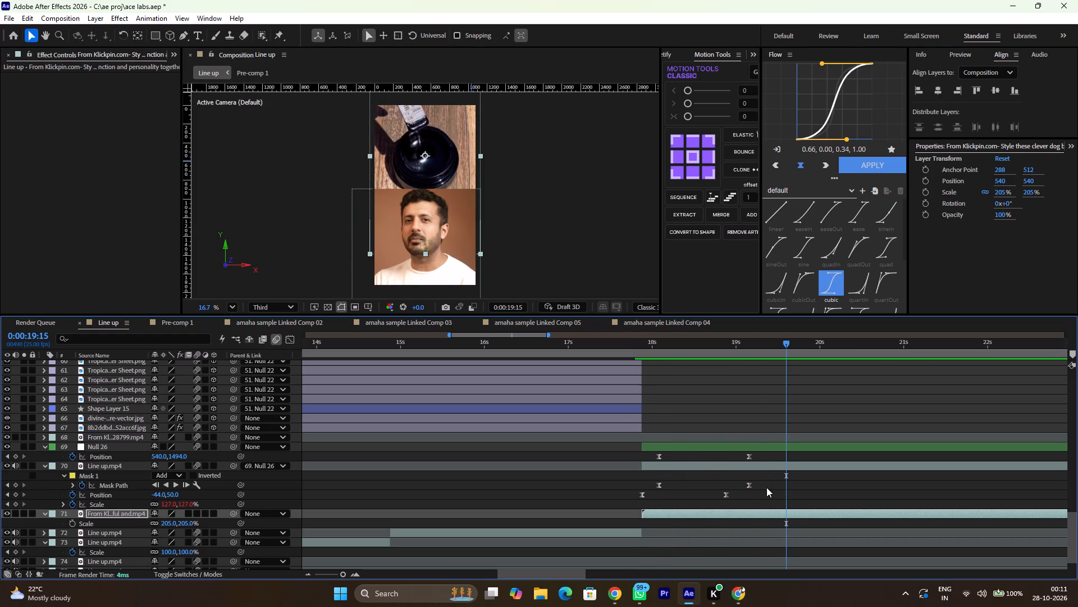
Hide the rulers in the composition viewer.
key("comma")
key("ctrl+r")
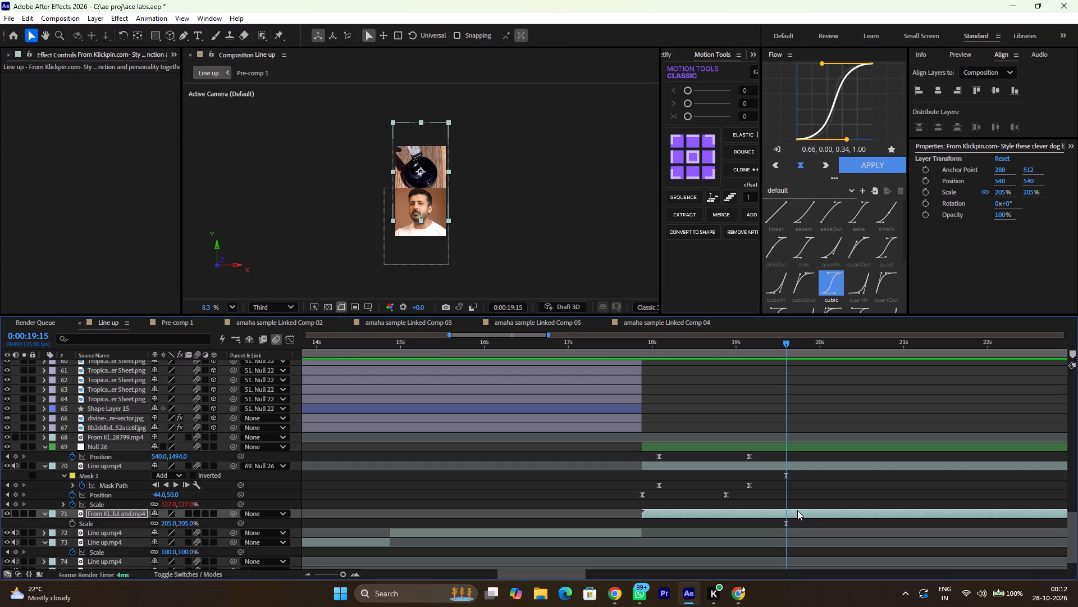
Shift the shilajit clip slightly later in time so it starts at about 18 s.
left_click_drag(797, 510, 805, 515)
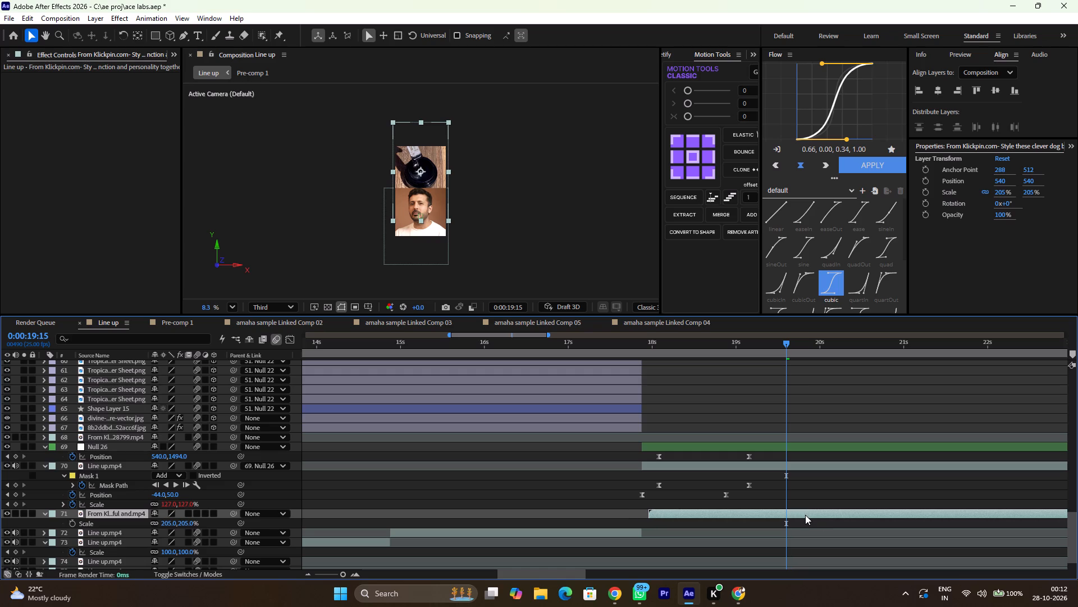
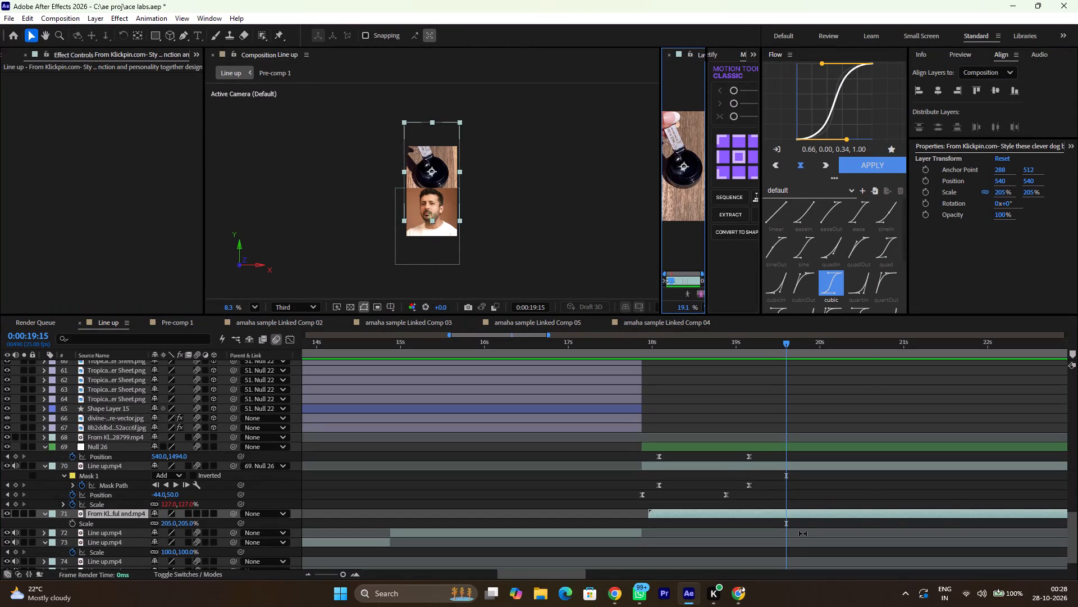
Draw a rectangular mask on the shilajit clip around the jar, leaving an even margin inside the area above the speaker.
scroll(432, 185, "up", 3, "ctrl")
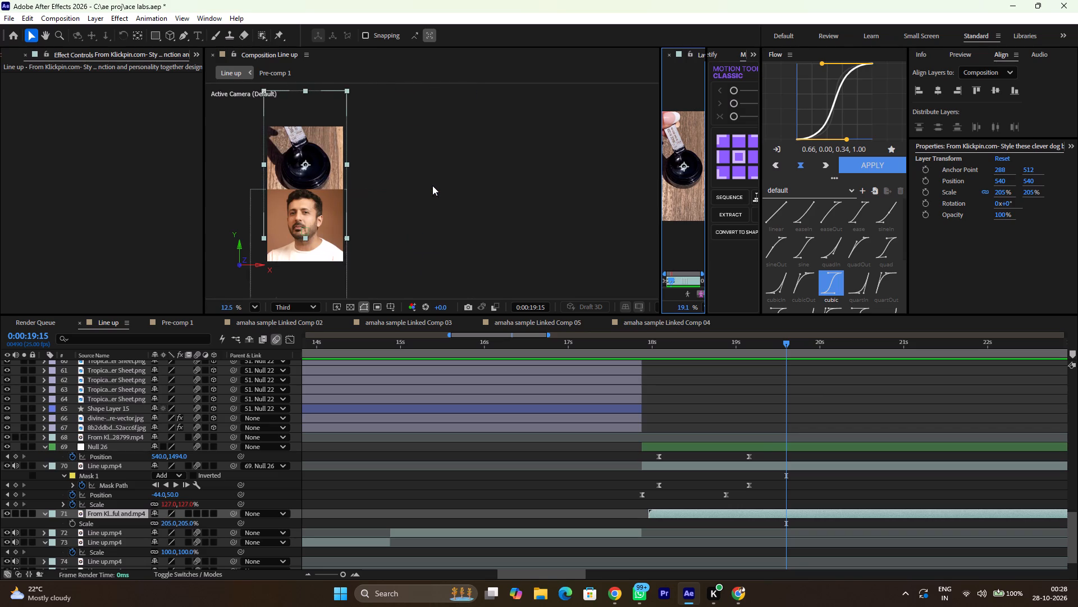
key("s")
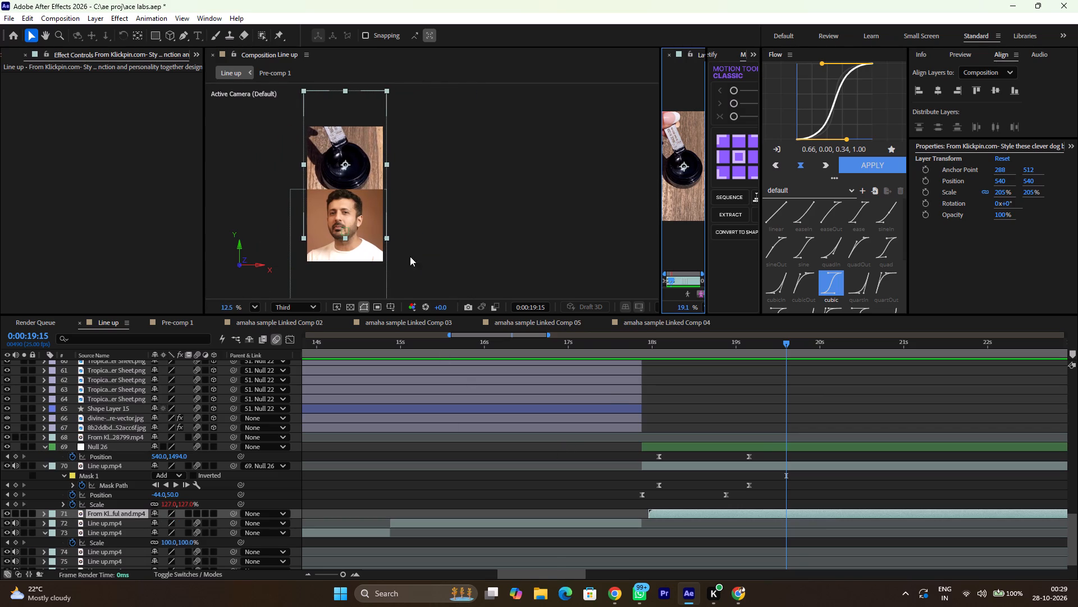
scroll(341, 175, "up", 5, "ctrl")
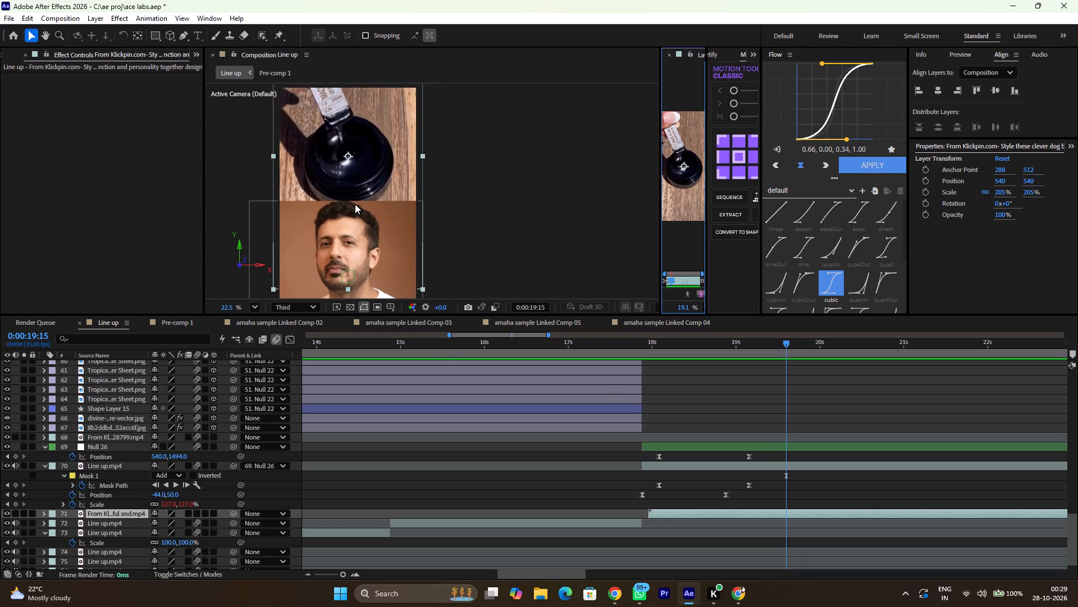
left_click(159, 32)
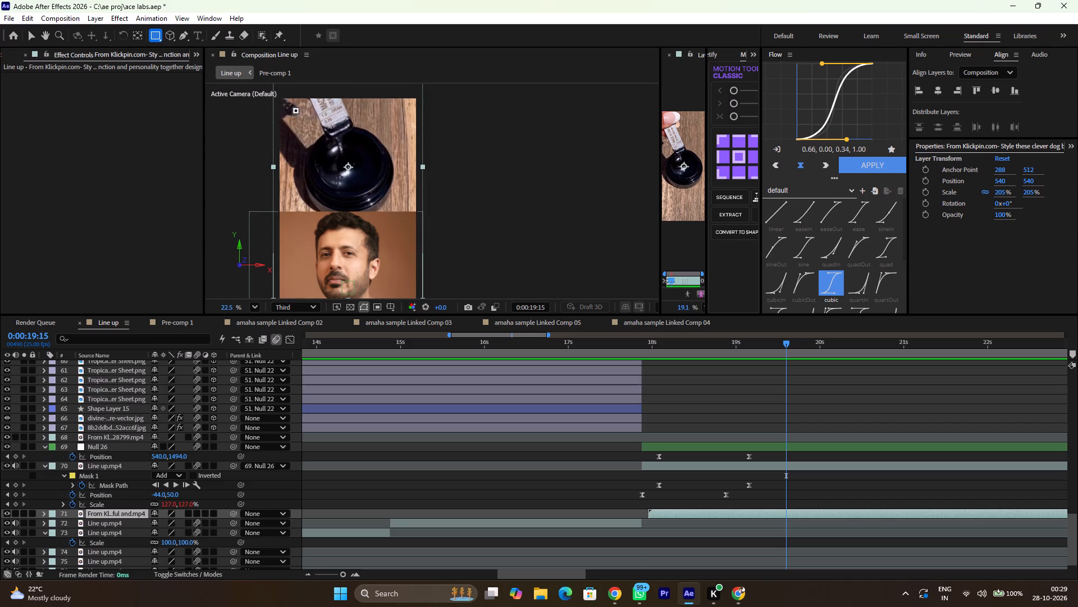
left_click_drag(285, 107, 403, 202)
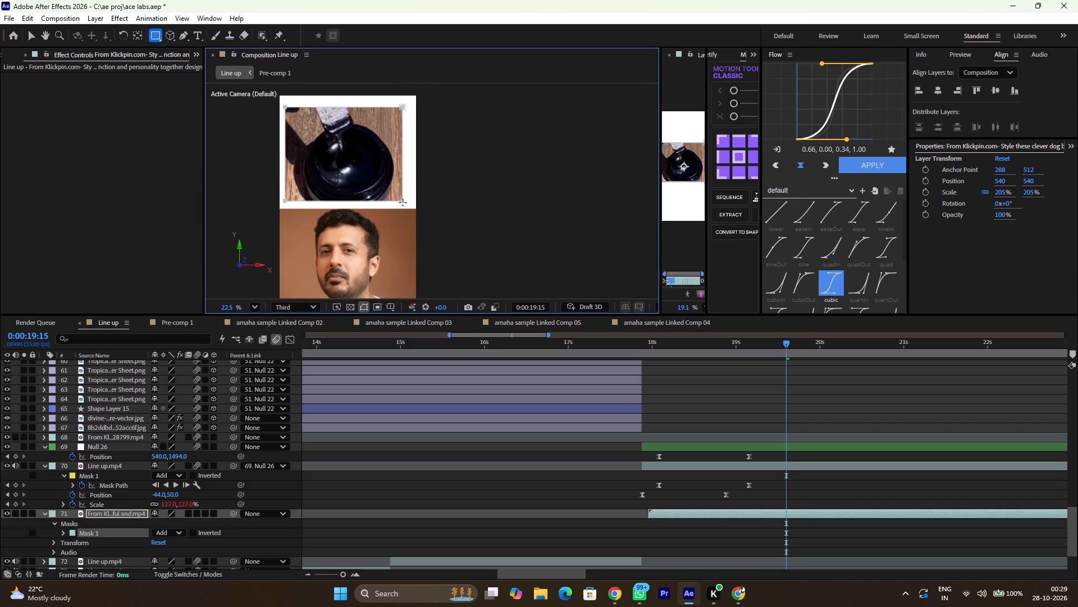
left_click_drag(403, 202, 411, 205)
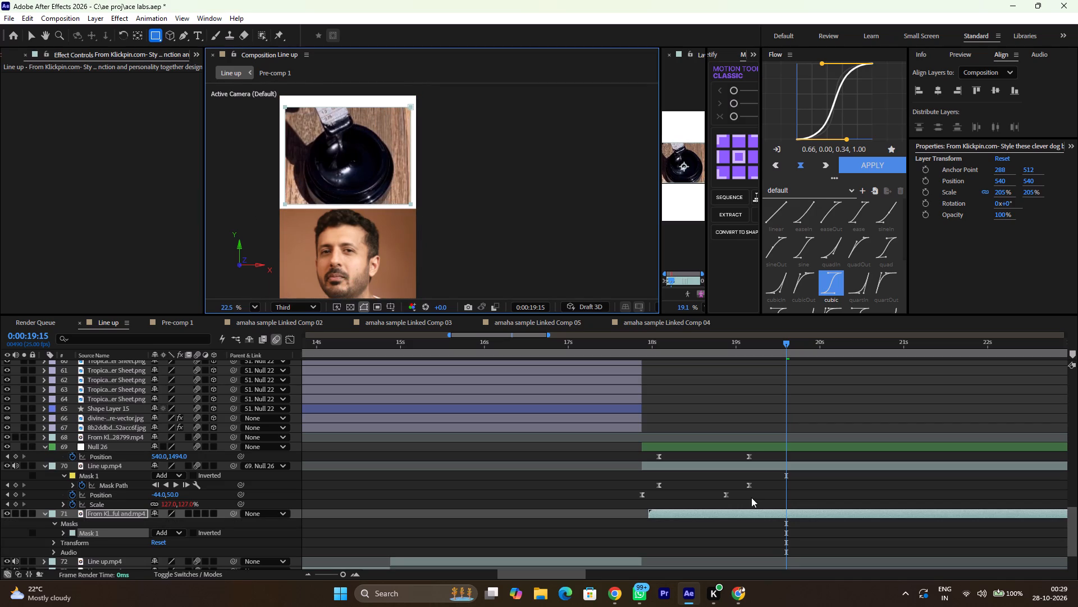
Nudge the shilajit clip's mask slightly upward to centre it in the area above the speaker.
key("shift+Up")
key("shift+Up")
key("shift+Down")
key("shift+Down")
key("Up")
key("Up")
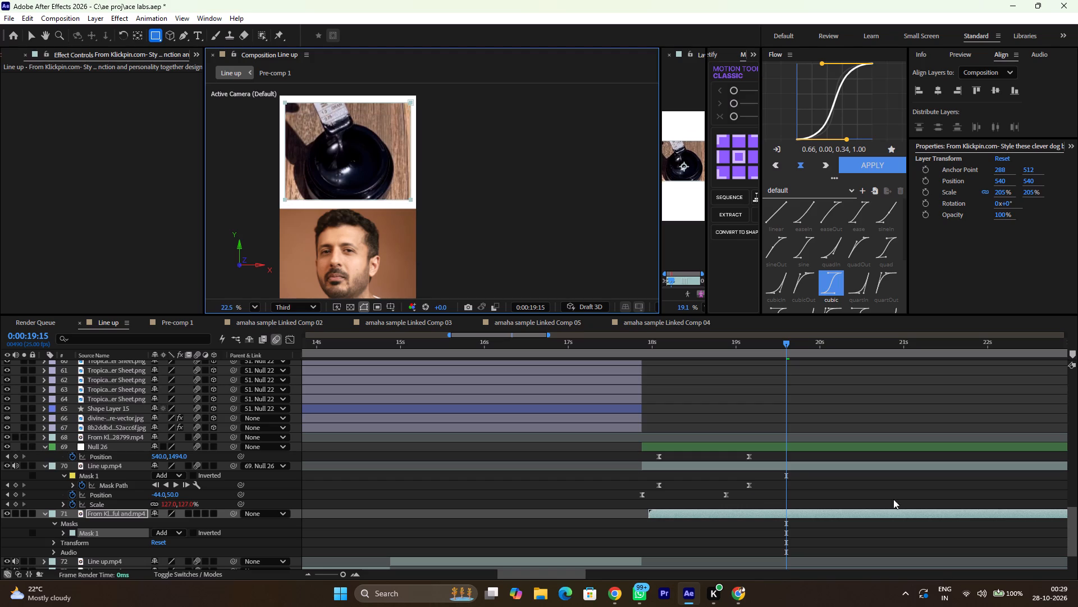
Centre the shilajit clip's anchor point on its masked area.
left_click(802, 512)
left_click(797, 501)
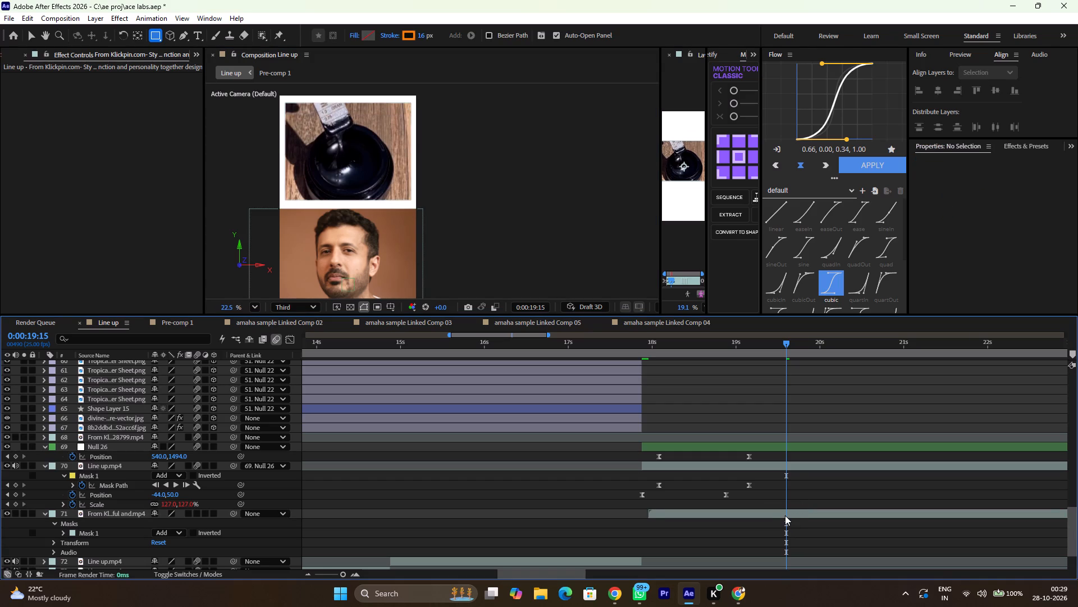
left_click(785, 515)
left_click(742, 153)
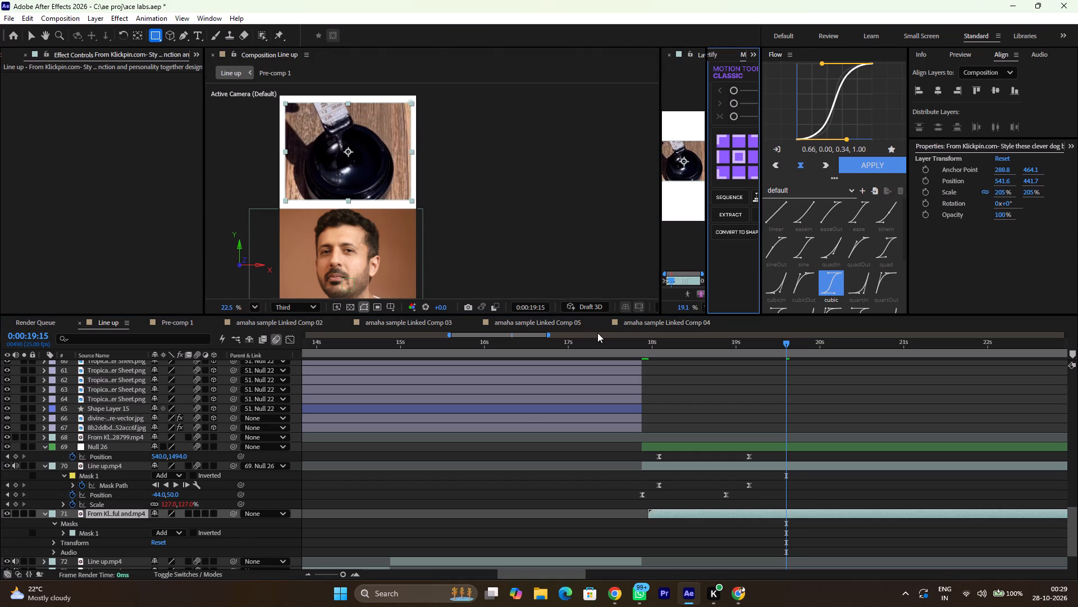
Scale the shilajit clip to 216%.
key("s")
left_click_drag(165, 522, 168, 523)
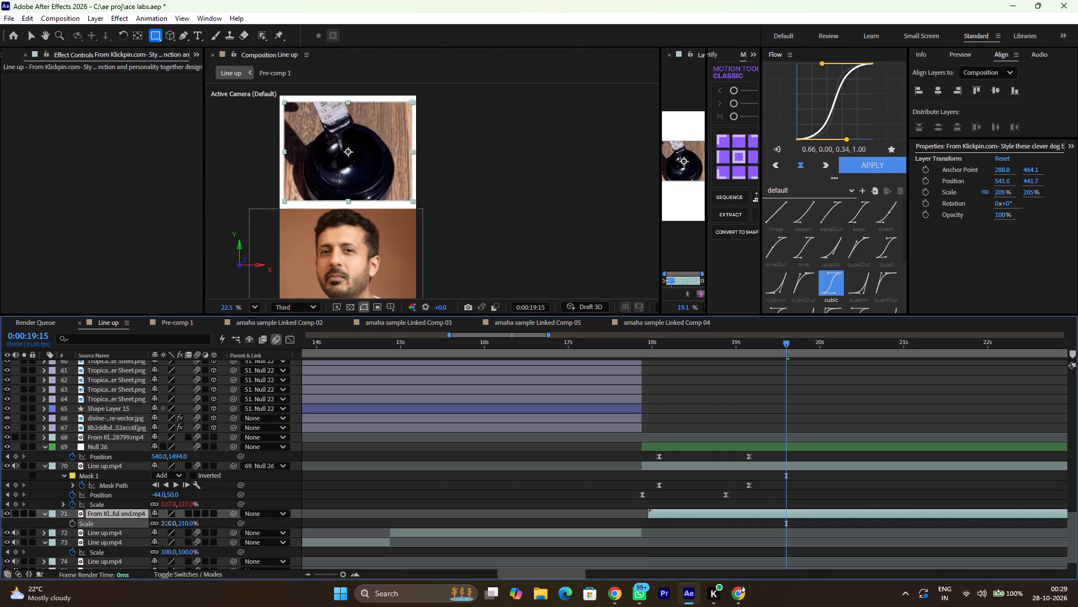
left_click_drag(168, 523, 175, 526)
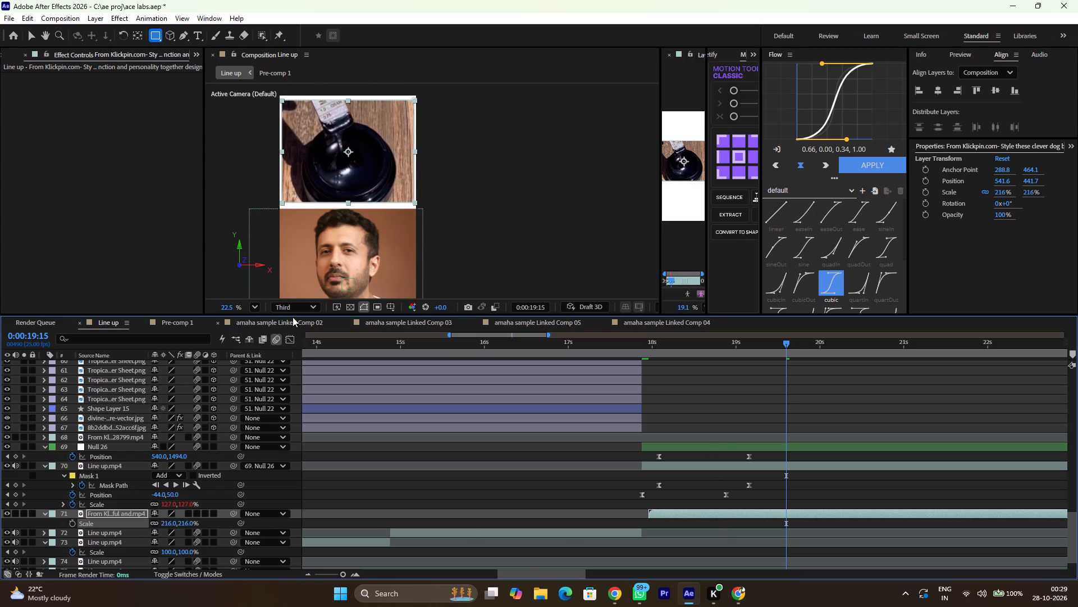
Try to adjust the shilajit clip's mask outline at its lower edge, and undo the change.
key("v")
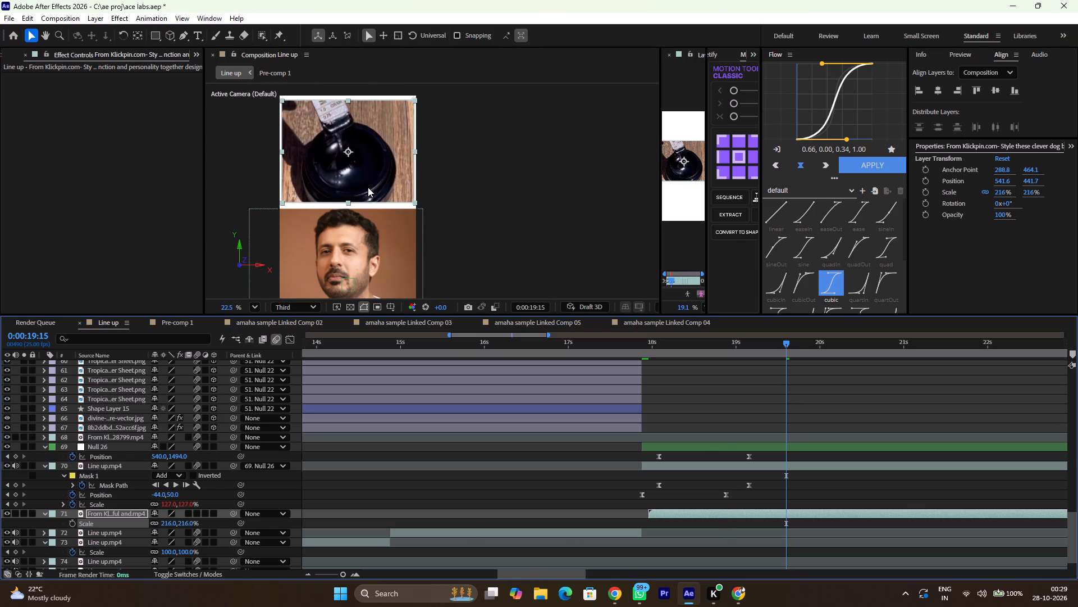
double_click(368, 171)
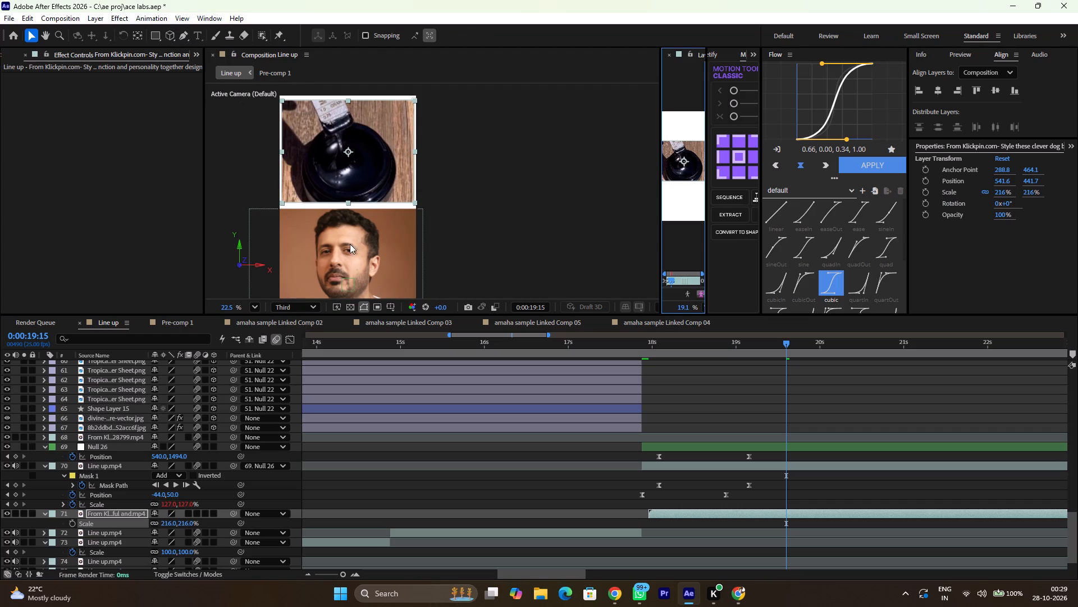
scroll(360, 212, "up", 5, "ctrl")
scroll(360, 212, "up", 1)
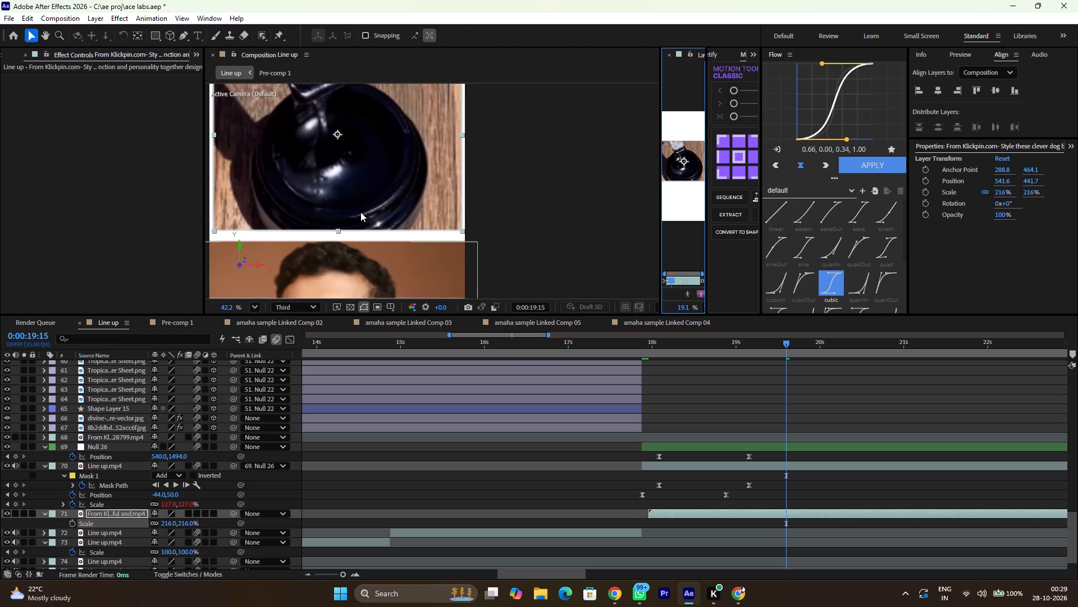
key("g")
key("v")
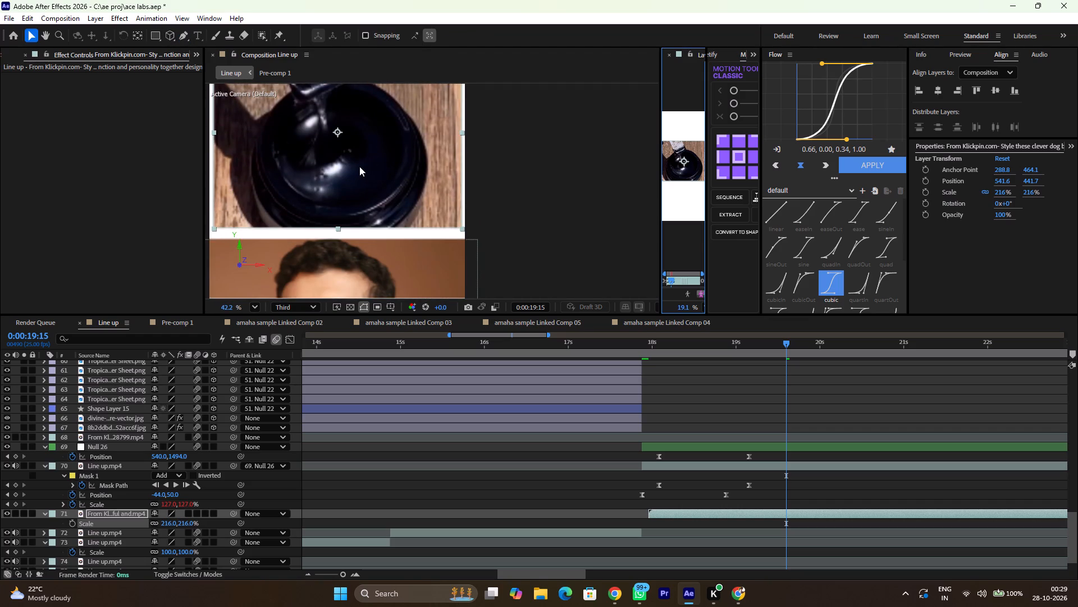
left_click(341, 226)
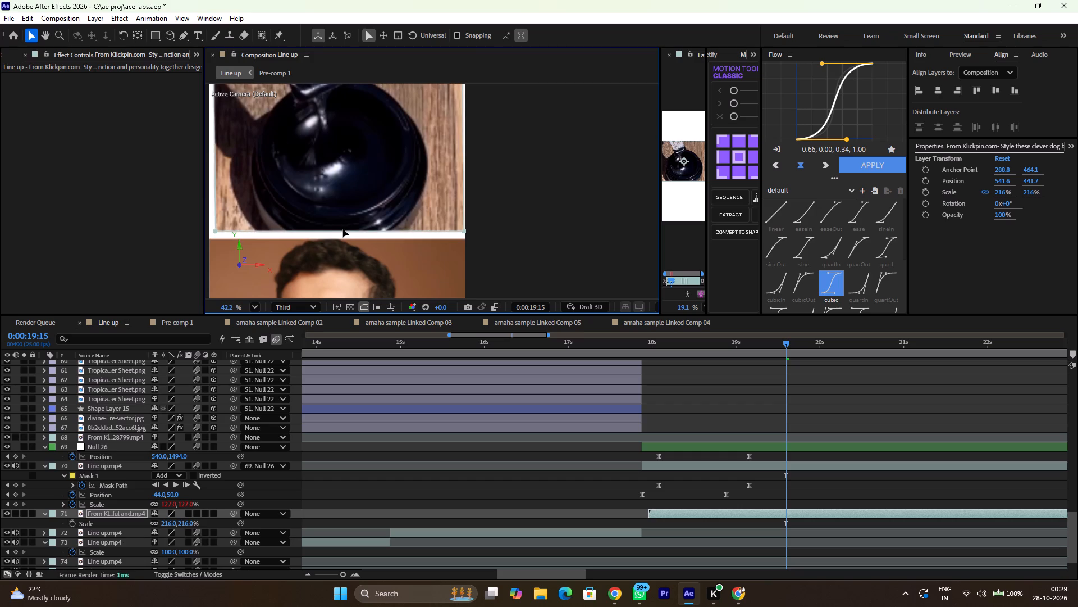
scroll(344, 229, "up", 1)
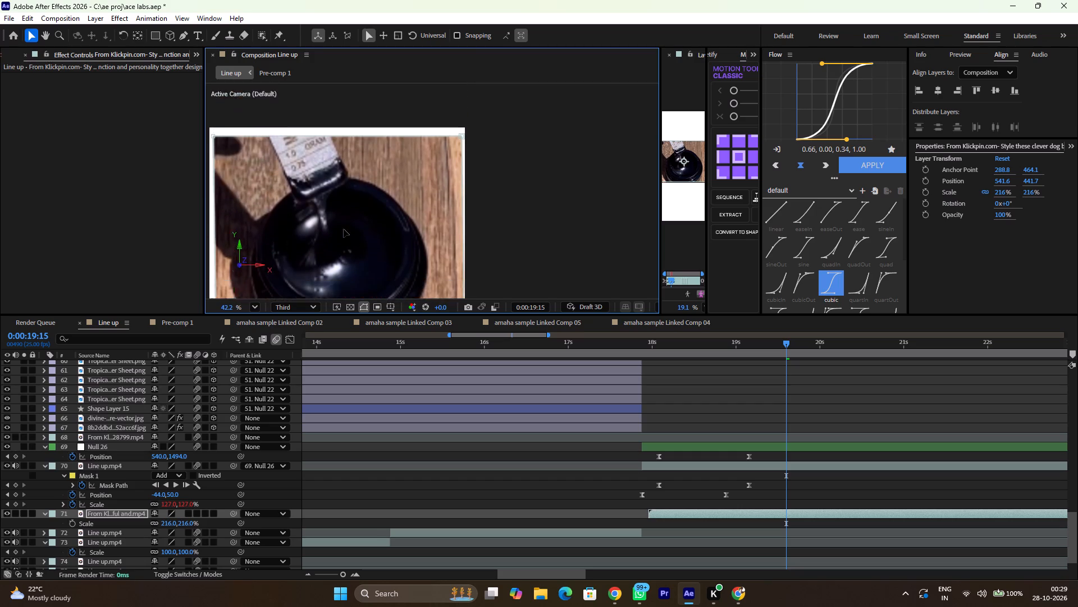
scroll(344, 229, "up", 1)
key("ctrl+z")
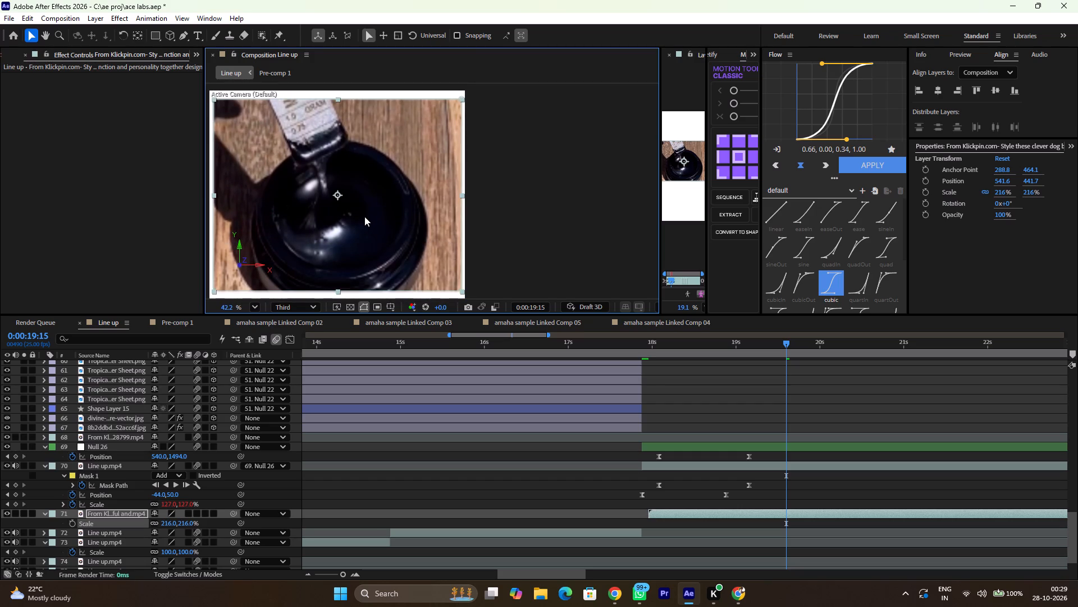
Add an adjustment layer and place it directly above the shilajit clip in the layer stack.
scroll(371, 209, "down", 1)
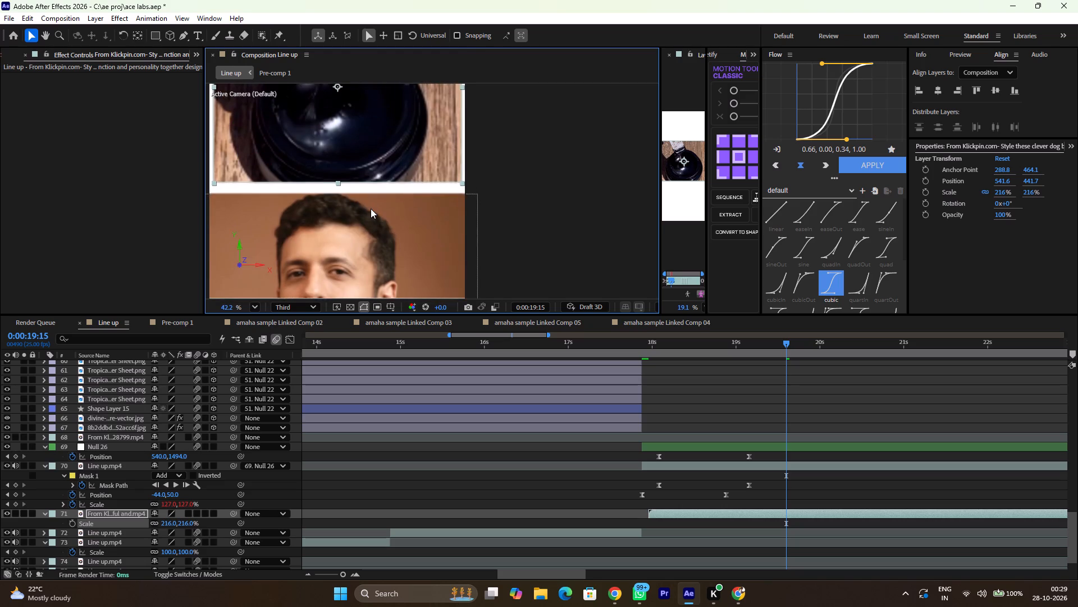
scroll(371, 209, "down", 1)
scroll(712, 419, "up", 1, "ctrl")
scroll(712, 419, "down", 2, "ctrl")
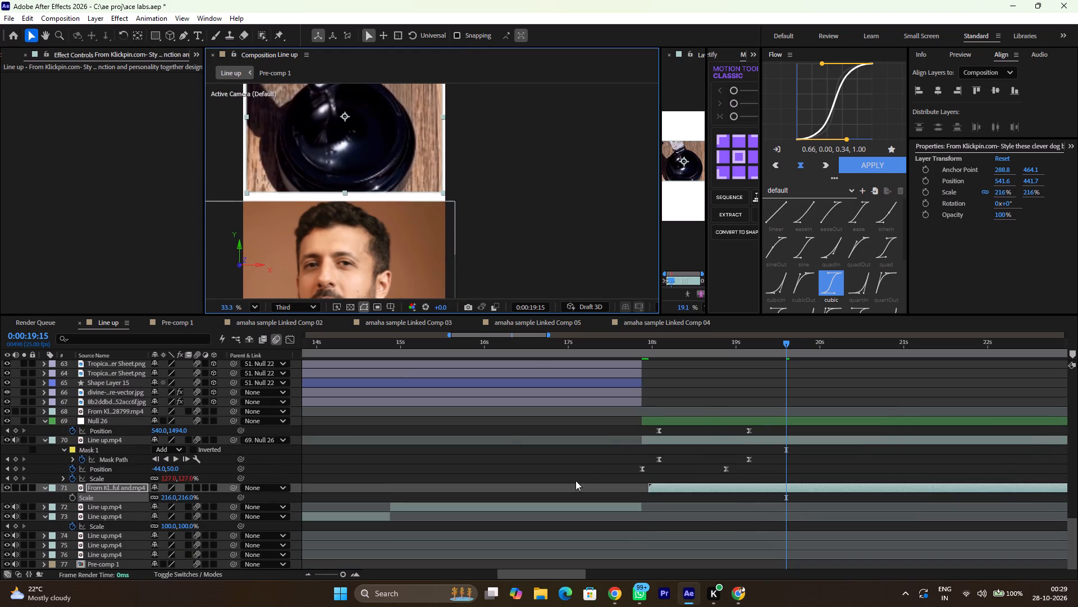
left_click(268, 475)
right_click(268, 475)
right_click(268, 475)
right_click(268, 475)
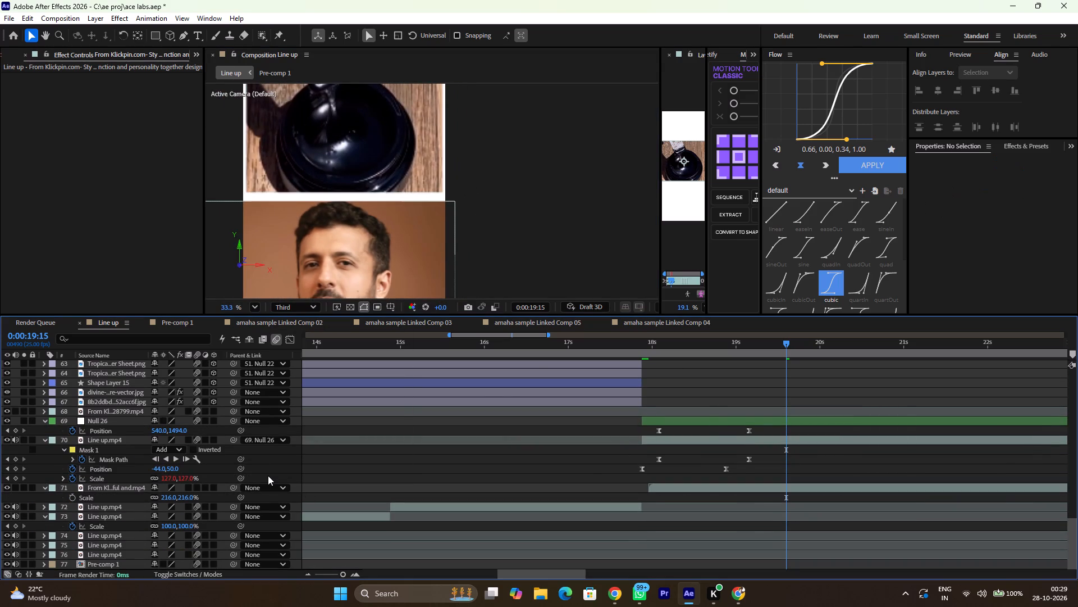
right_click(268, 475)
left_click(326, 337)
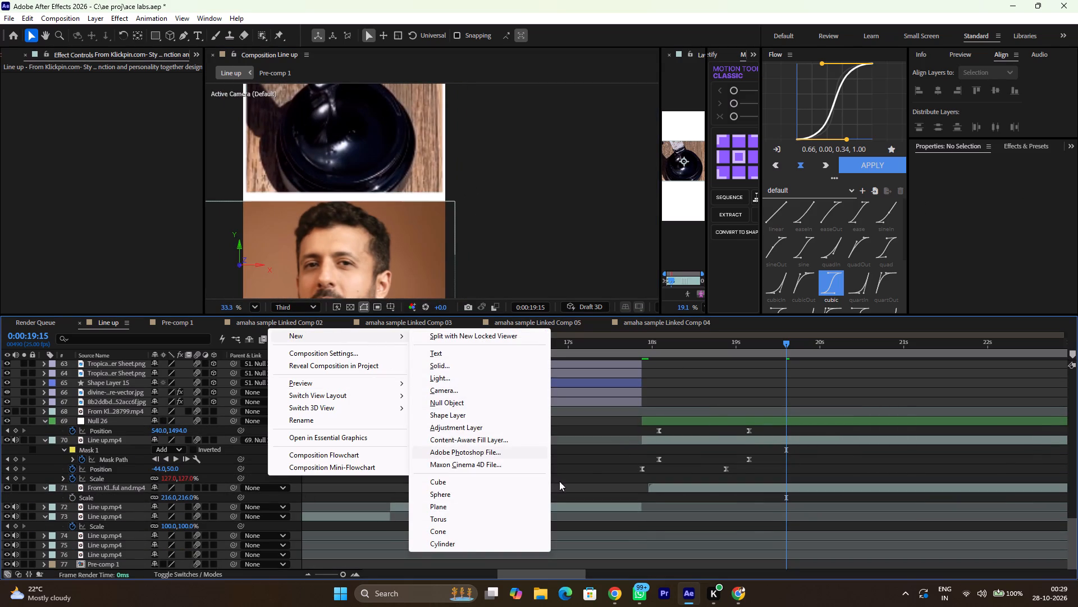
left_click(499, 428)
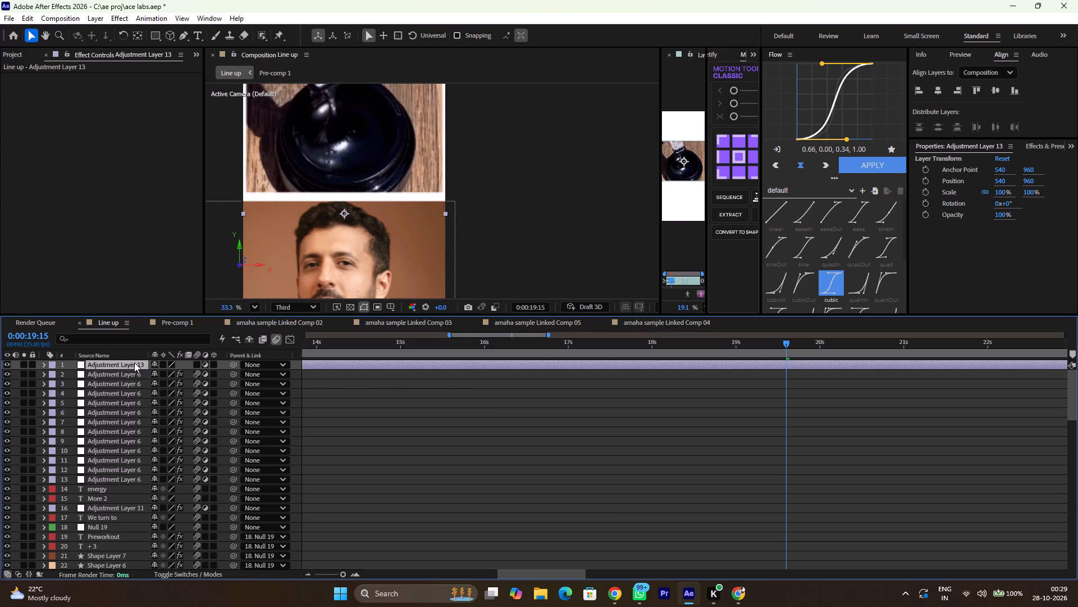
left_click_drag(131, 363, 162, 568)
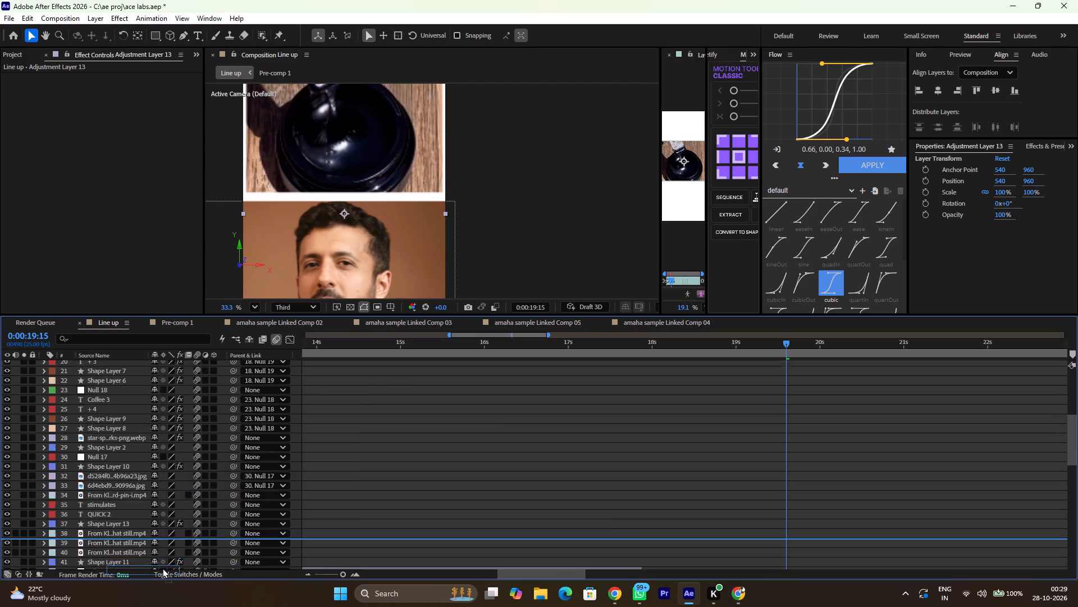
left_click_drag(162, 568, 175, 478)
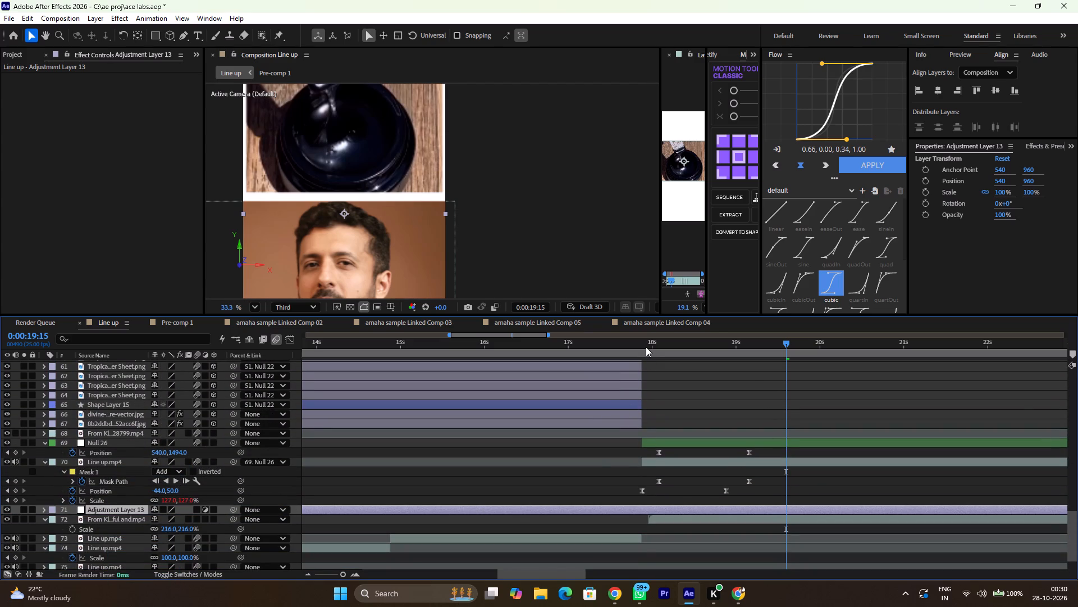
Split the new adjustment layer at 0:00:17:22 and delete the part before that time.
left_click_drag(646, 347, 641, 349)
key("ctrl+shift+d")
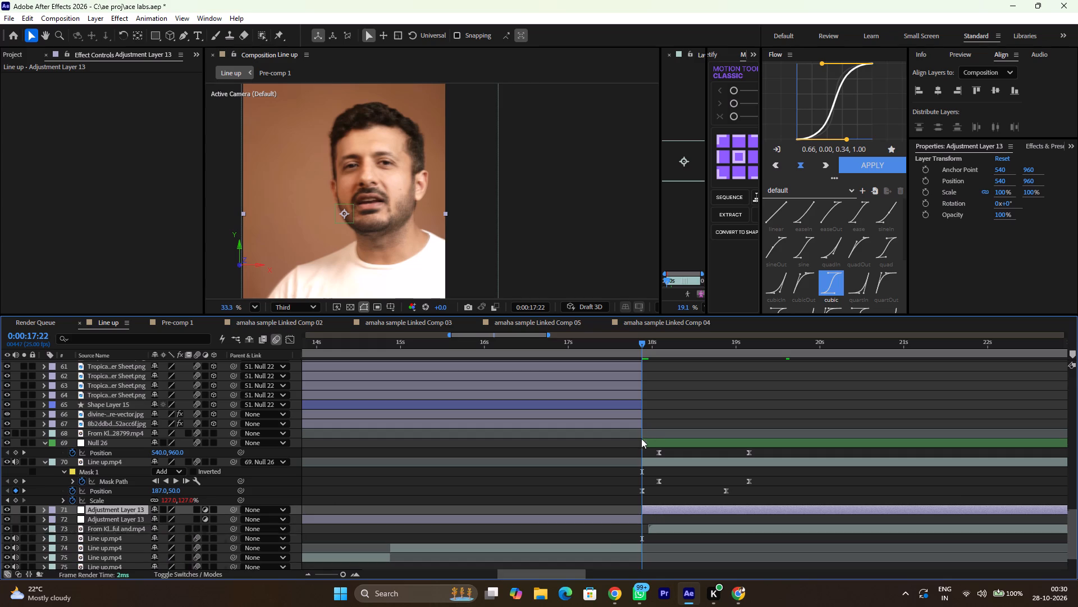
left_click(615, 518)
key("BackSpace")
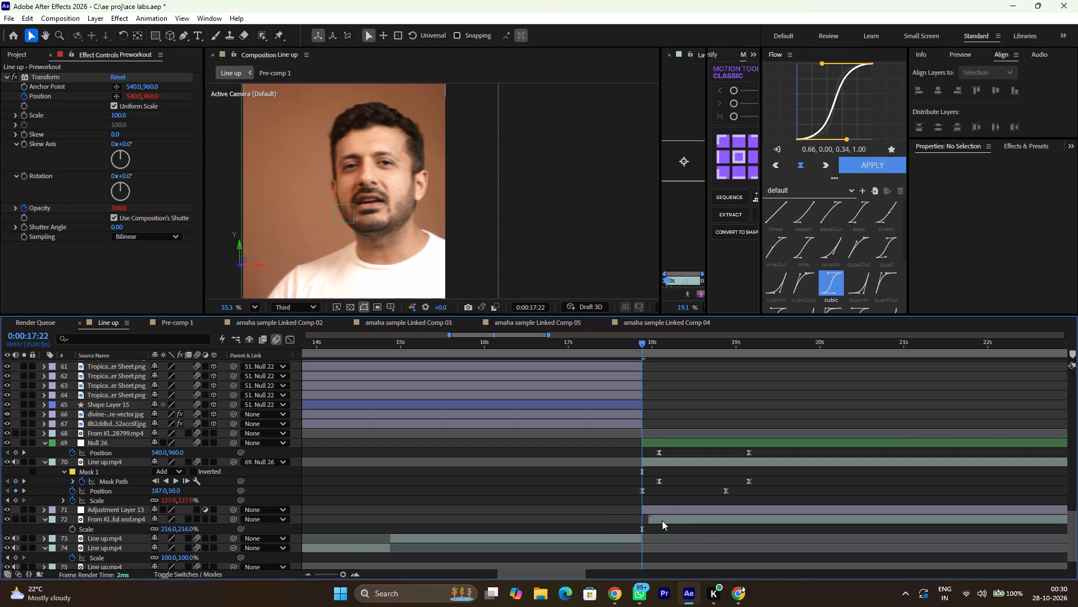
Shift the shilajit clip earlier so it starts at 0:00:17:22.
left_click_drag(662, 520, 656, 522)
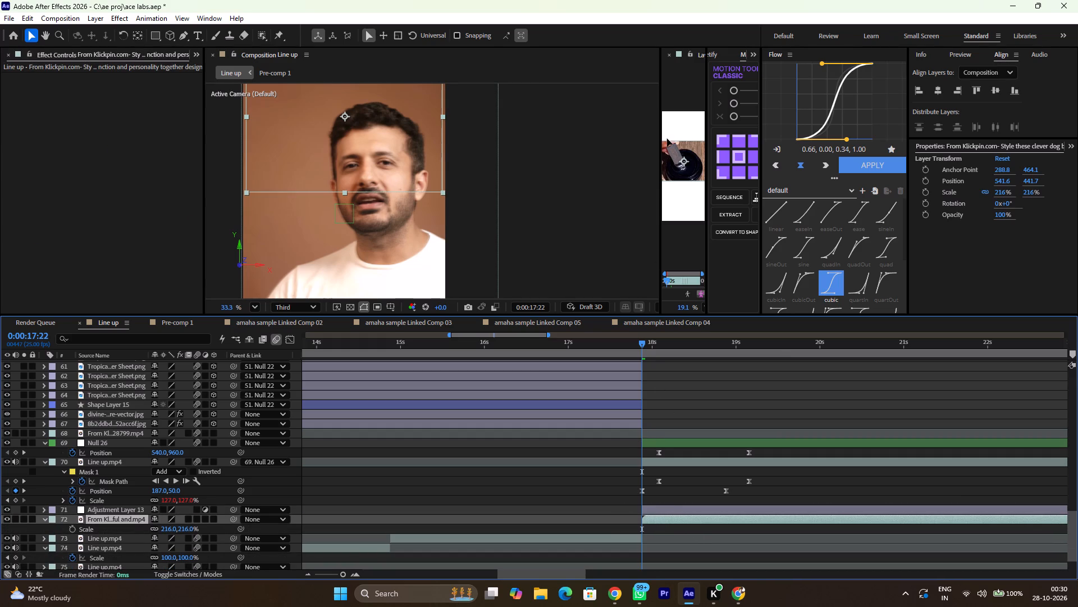
Close the layer viewer beside the composition viewer.
left_click(668, 52)
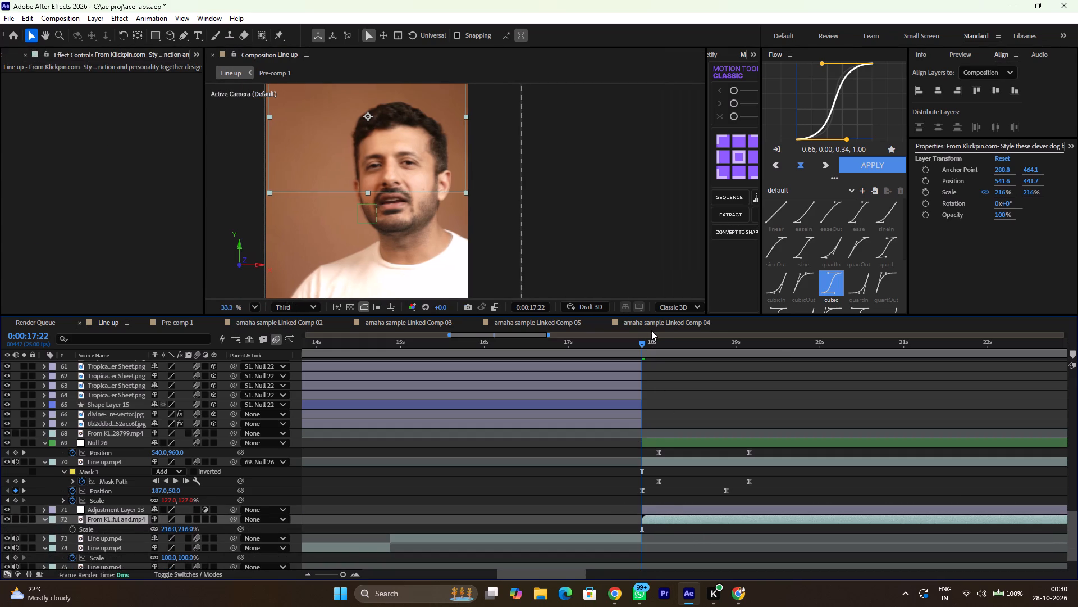
Review the split-screen transition and the masked shilajit clip from 0:00:17:22 to 0:00:20:00.
left_click_drag(650, 337, 698, 346)
left_click_drag(698, 346, 803, 339)
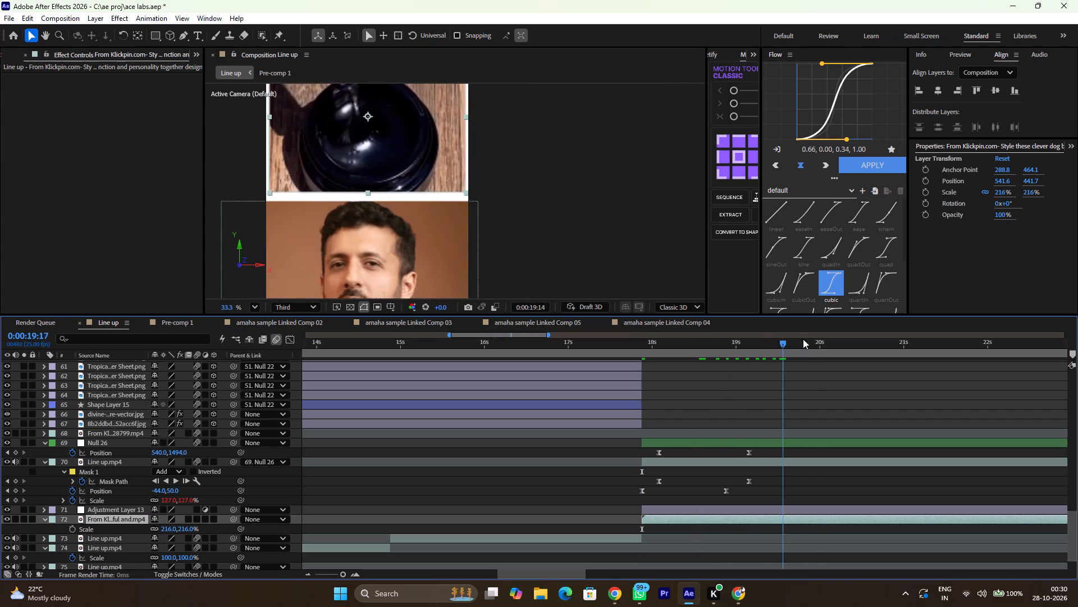
left_click_drag(803, 339, 818, 339)
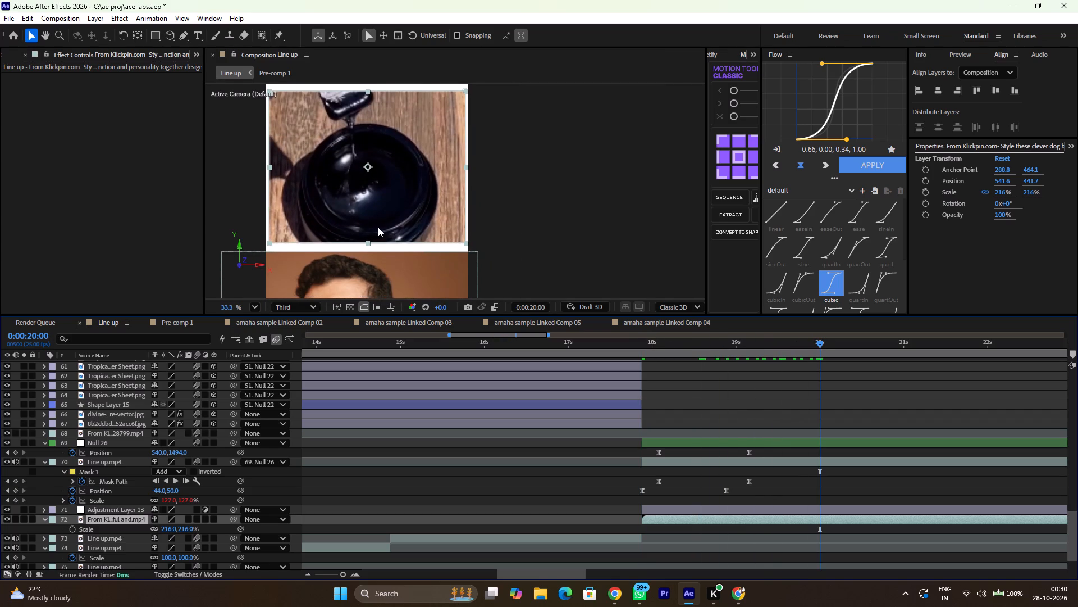
scroll(382, 203, "up", 1)
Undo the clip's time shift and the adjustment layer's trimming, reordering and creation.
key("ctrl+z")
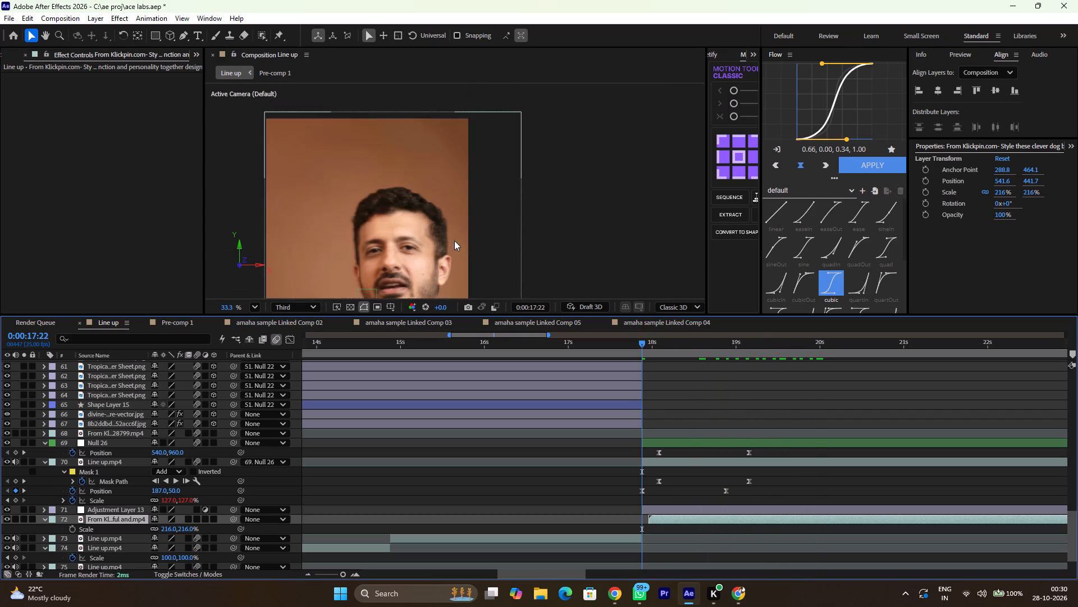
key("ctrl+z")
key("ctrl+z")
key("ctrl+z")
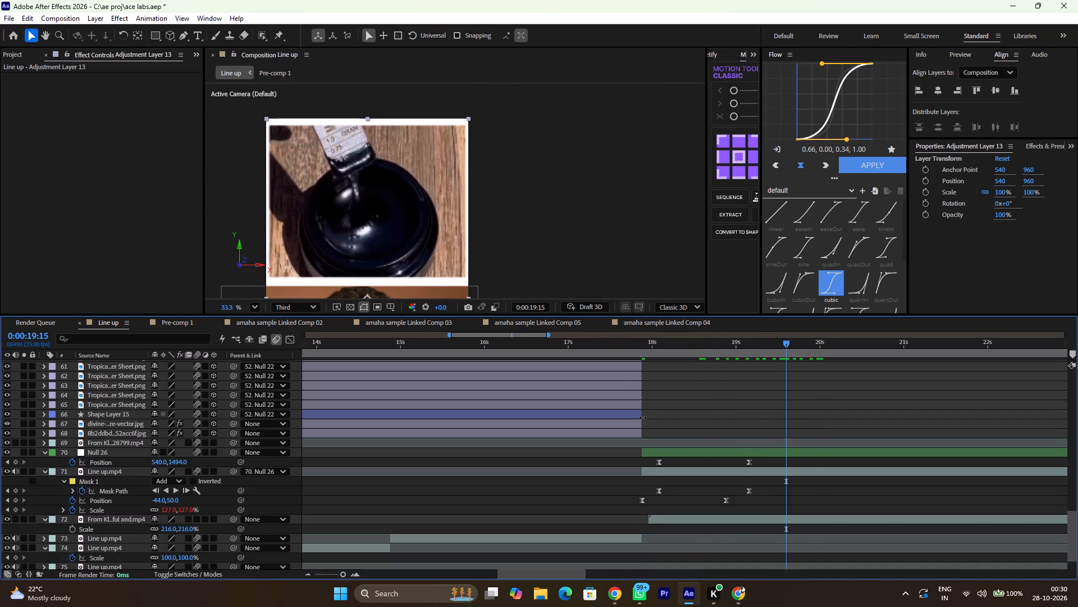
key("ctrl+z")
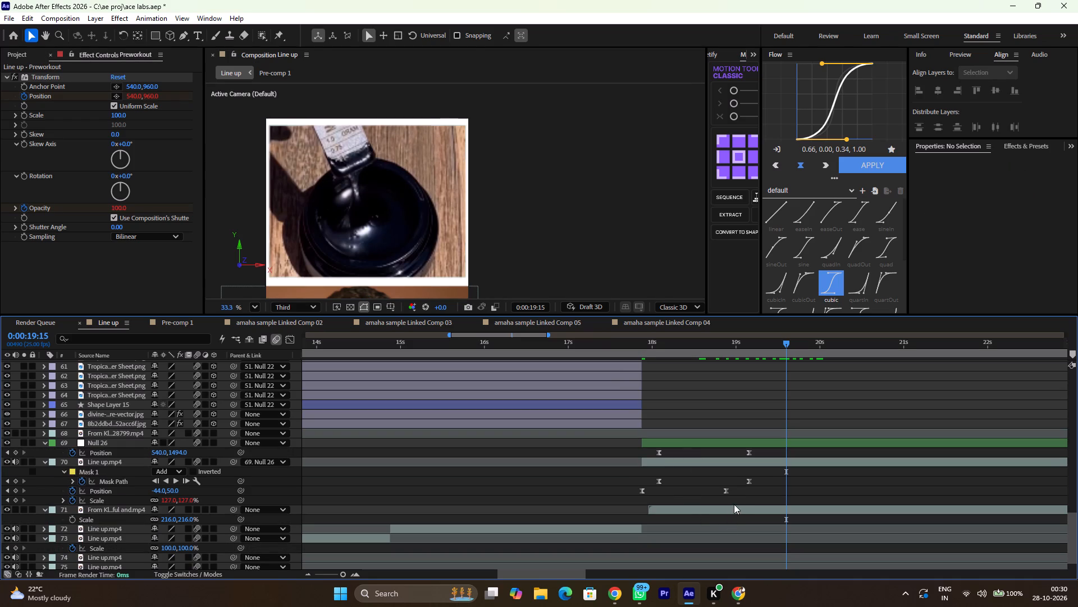
Scale the shilajit clip down to 200%.
left_click(734, 504)
left_click(734, 507)
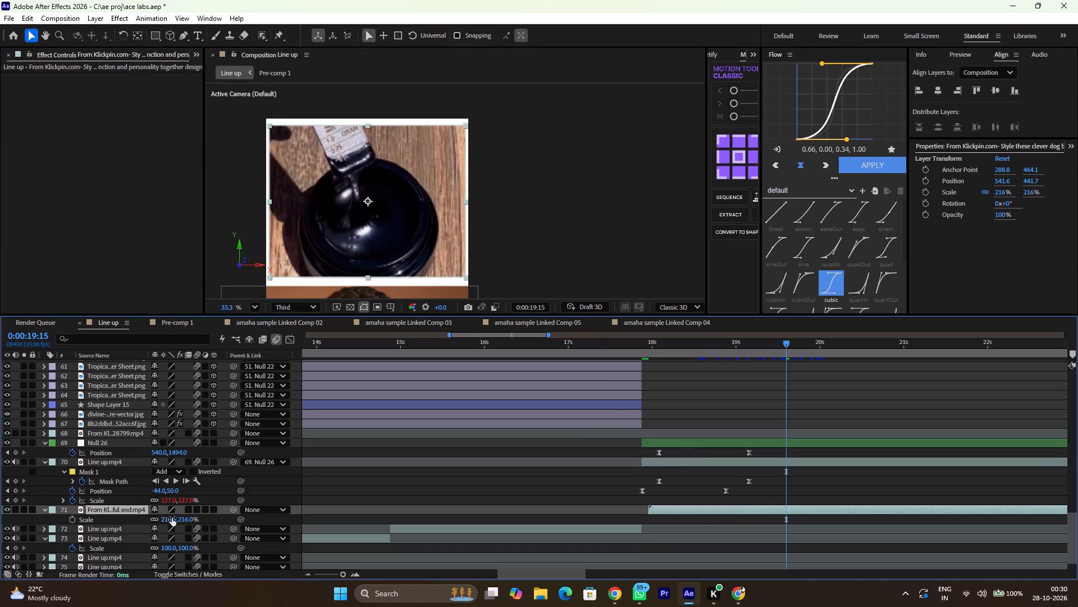
left_click_drag(172, 518, 166, 520)
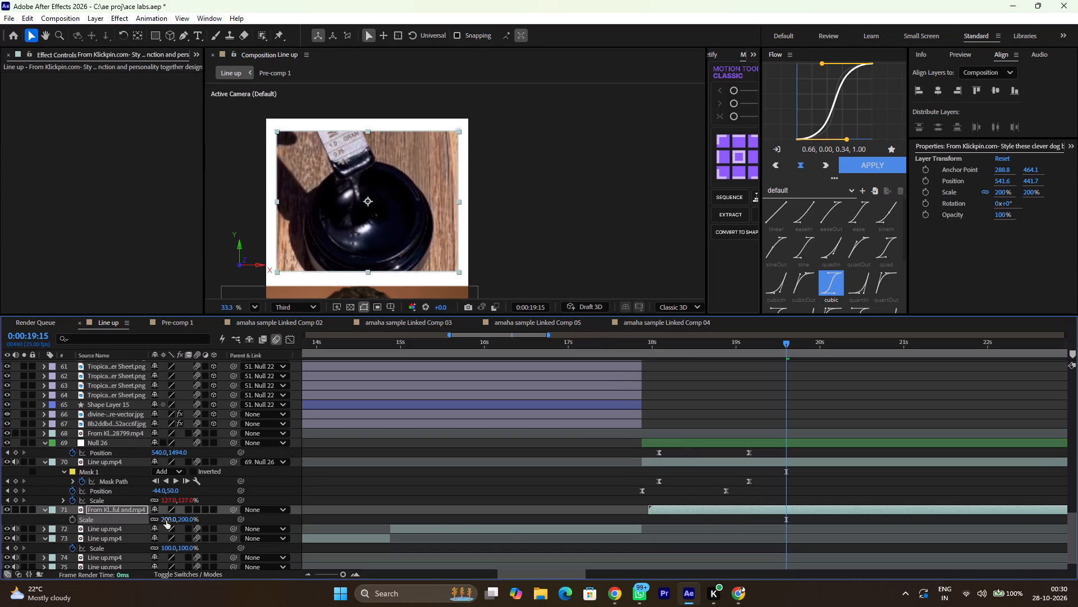
Create a new adjustment layer and place it directly above the shilajit clip in the layer stack.
left_click(294, 498)
right_click(294, 498)
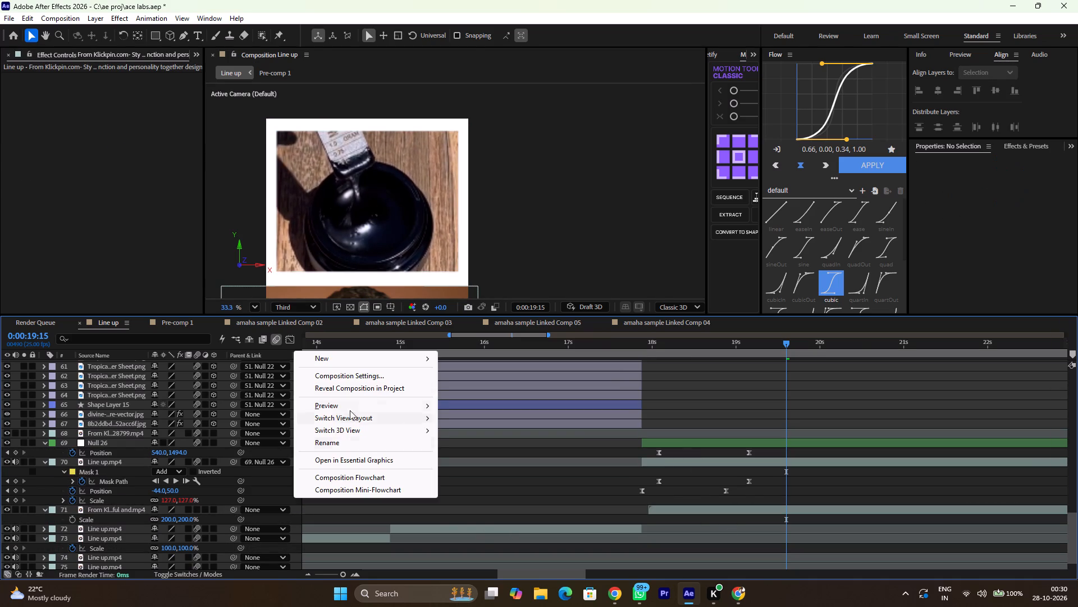
left_click(358, 357)
left_click(492, 451)
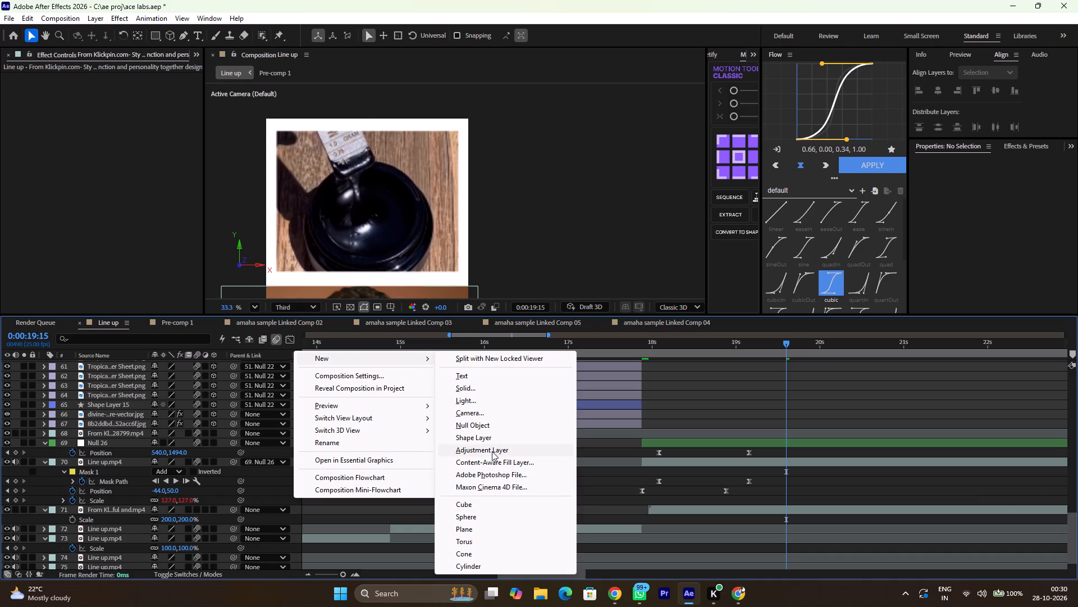
left_click_drag(94, 363, 106, 569)
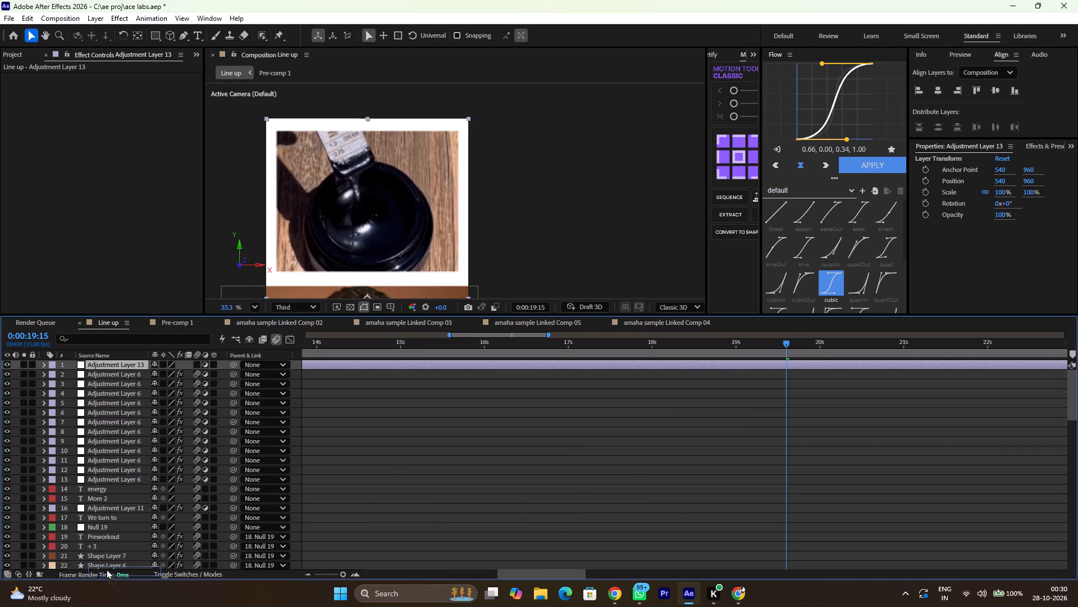
left_click_drag(106, 569, 105, 564)
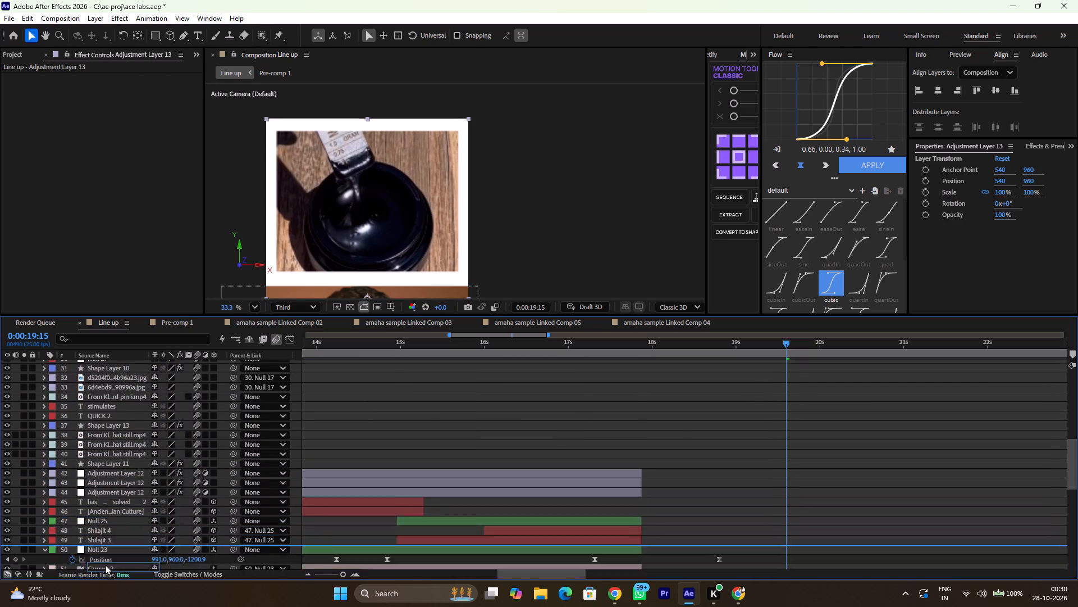
left_click_drag(105, 564, 112, 510)
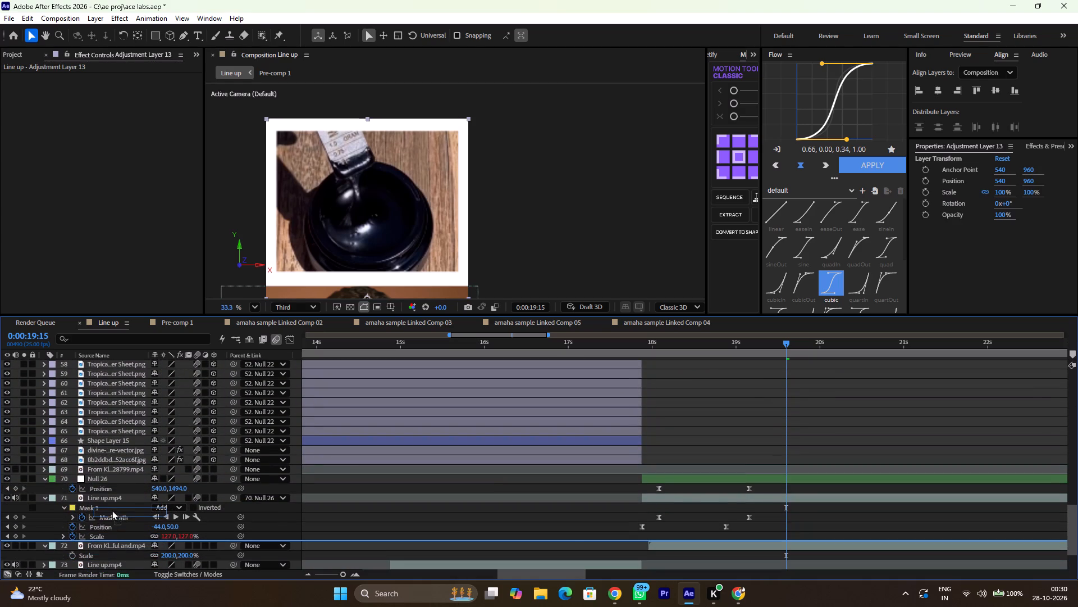
left_click_drag(112, 510, 114, 513)
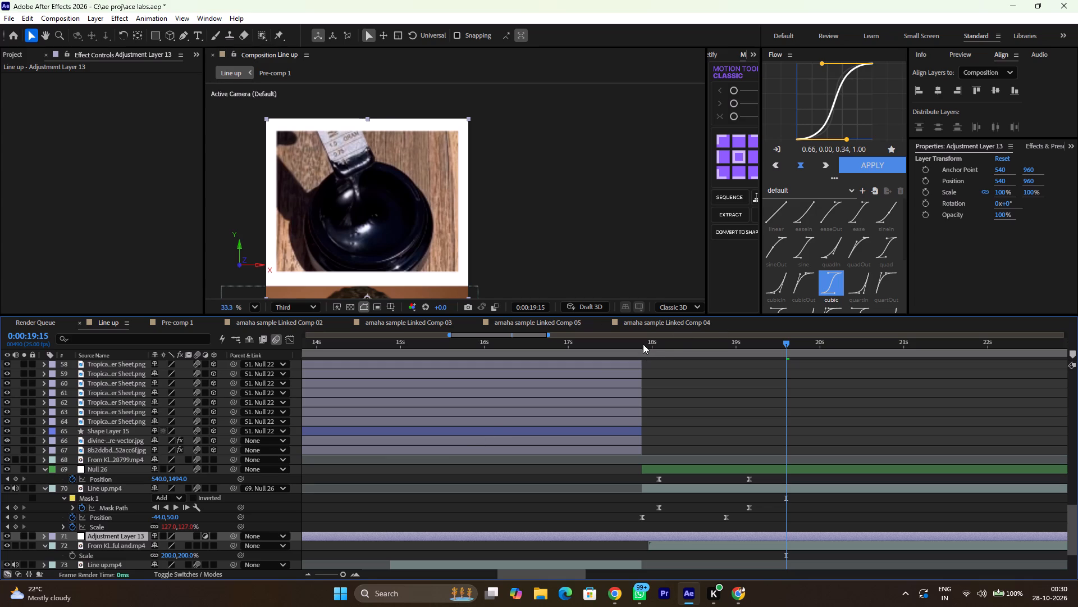
Split the new adjustment layer at 0:00:17:22 and delete its earlier part.
left_click(643, 343)
key("ctrl+shift+d")
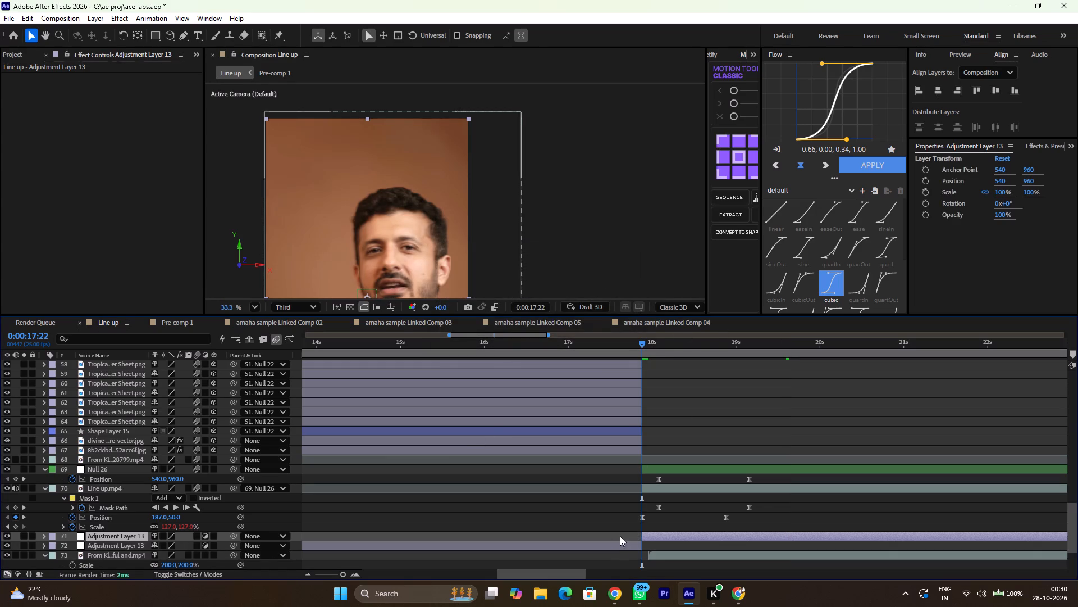
left_click(614, 549)
key("BackSpace")
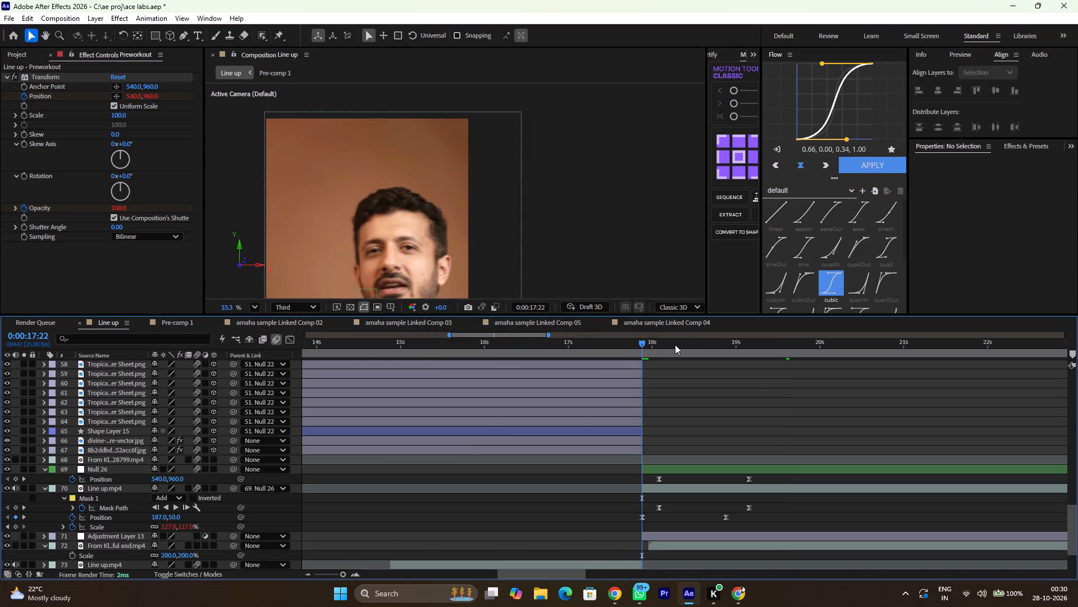
Apply the Magic Bullet Looks effect to the trimmed adjustment layer, with the playhead at 0:00:19:08.
left_click_drag(675, 345, 762, 351)
left_click(739, 538)
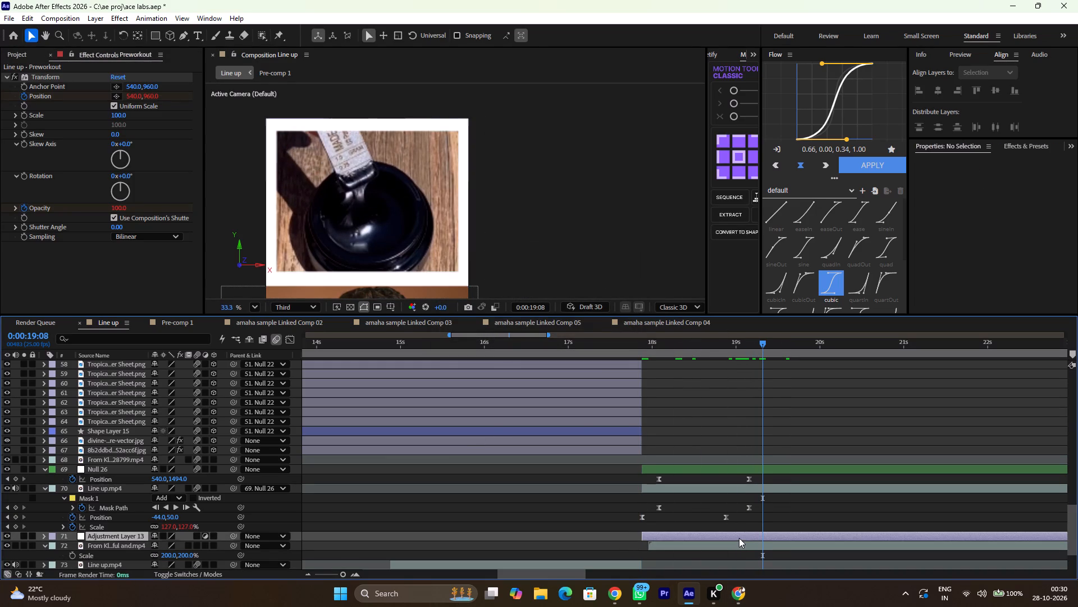
key("ctrl+space")
key("ctrl+space")
type("magic")
key("Return")
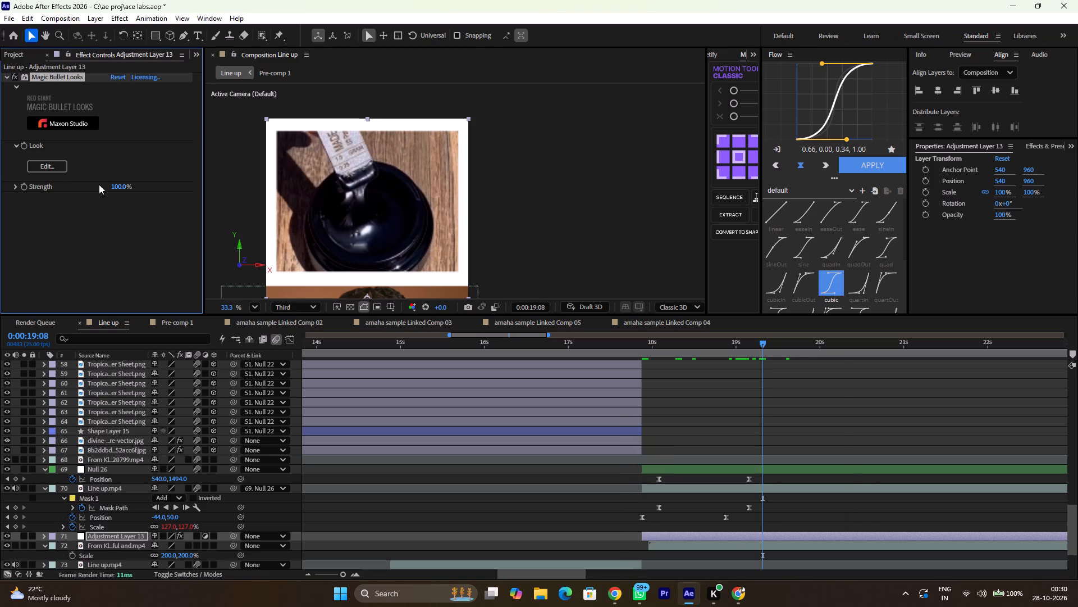
Preview the shilajit clip in the Magic Bullet Looks editor and exit without applying a look.
left_click(60, 162)
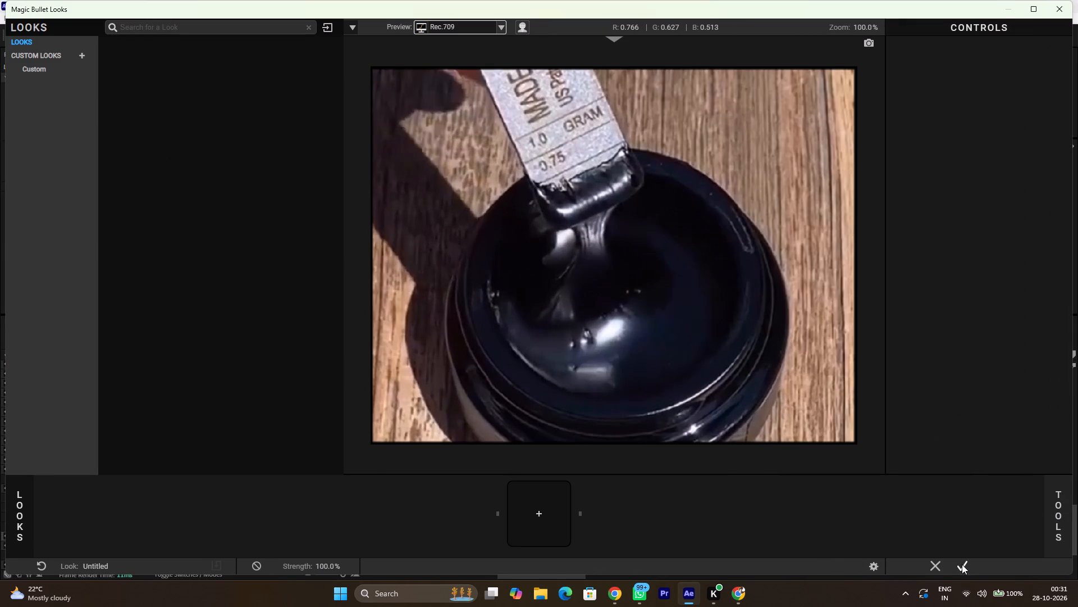
left_click(937, 572)
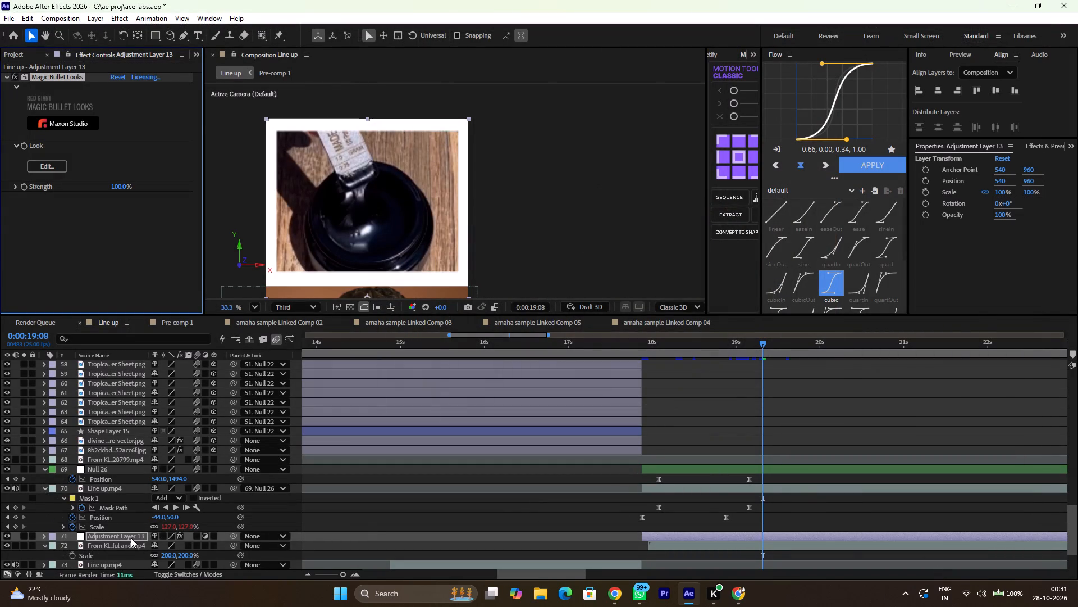
Move the Magic Bullet Looks adjustment layer directly above Null 26 in the layer stack.
left_click_drag(129, 540, 138, 515)
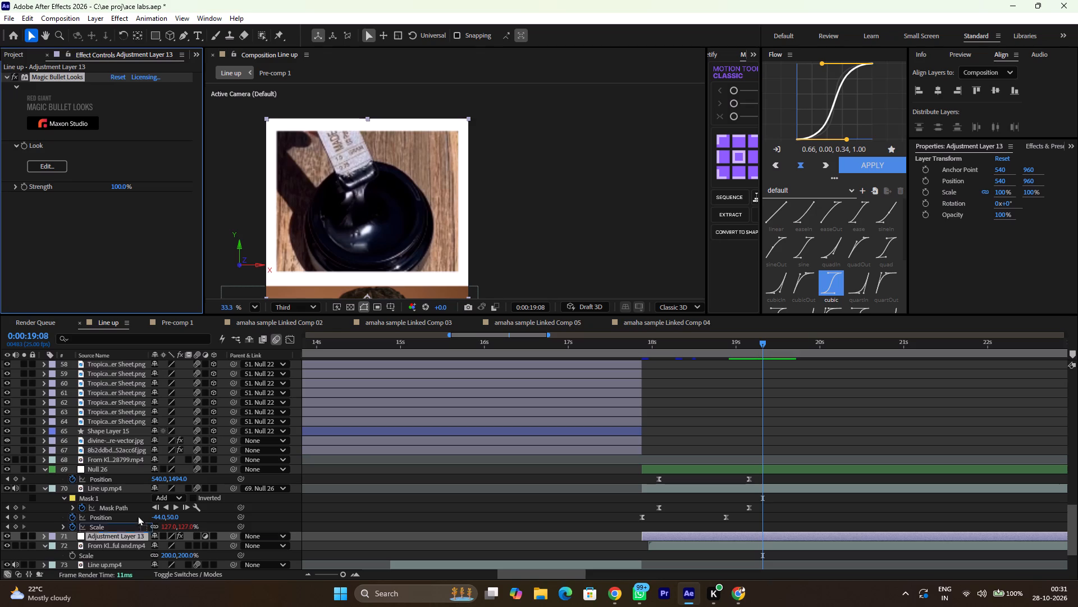
left_click_drag(138, 515, 139, 461)
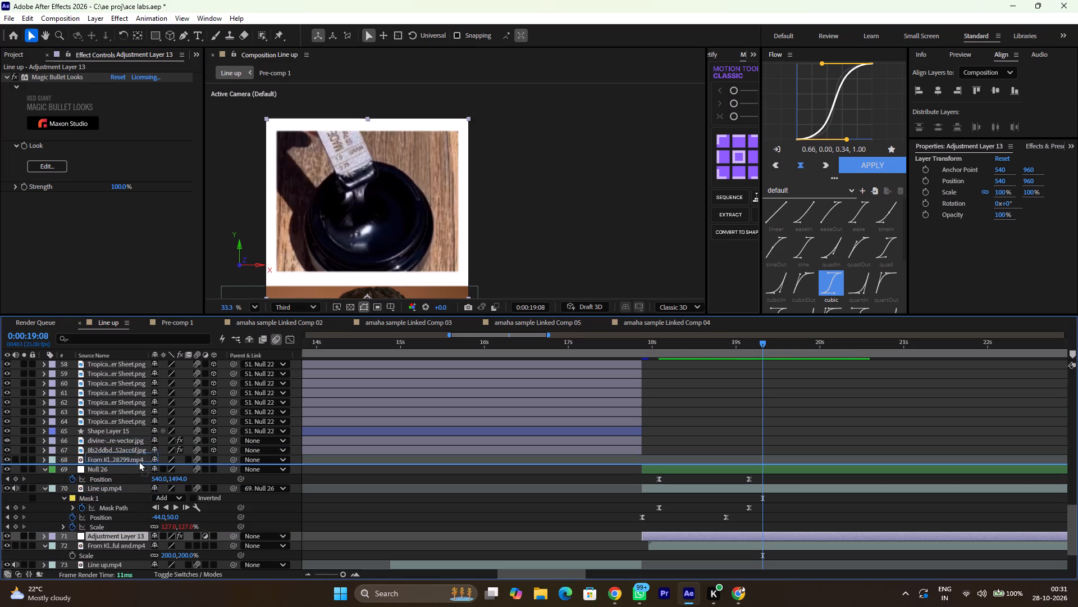
left_click_drag(139, 461, 139, 462)
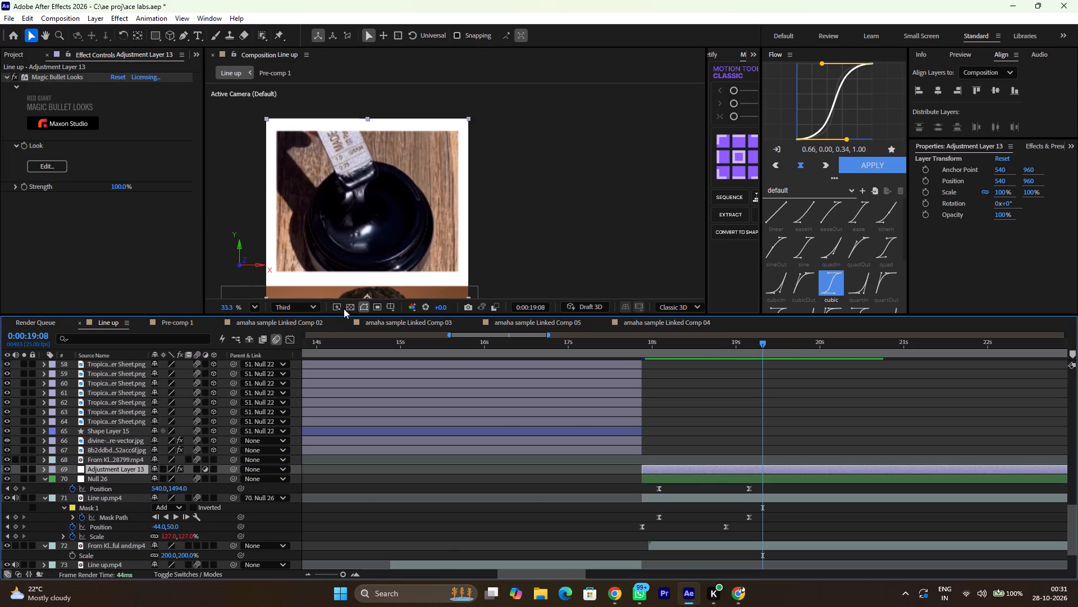
Preview the full split-screen frame in the Magic Bullet Looks editor and cancel without applying a look.
left_click(53, 166)
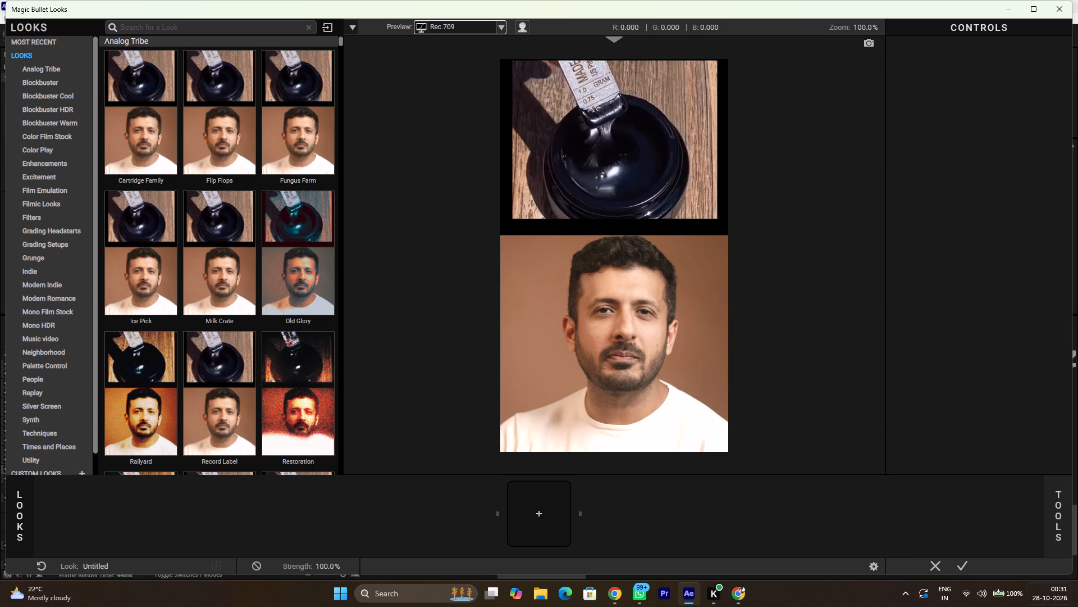
left_click(937, 569)
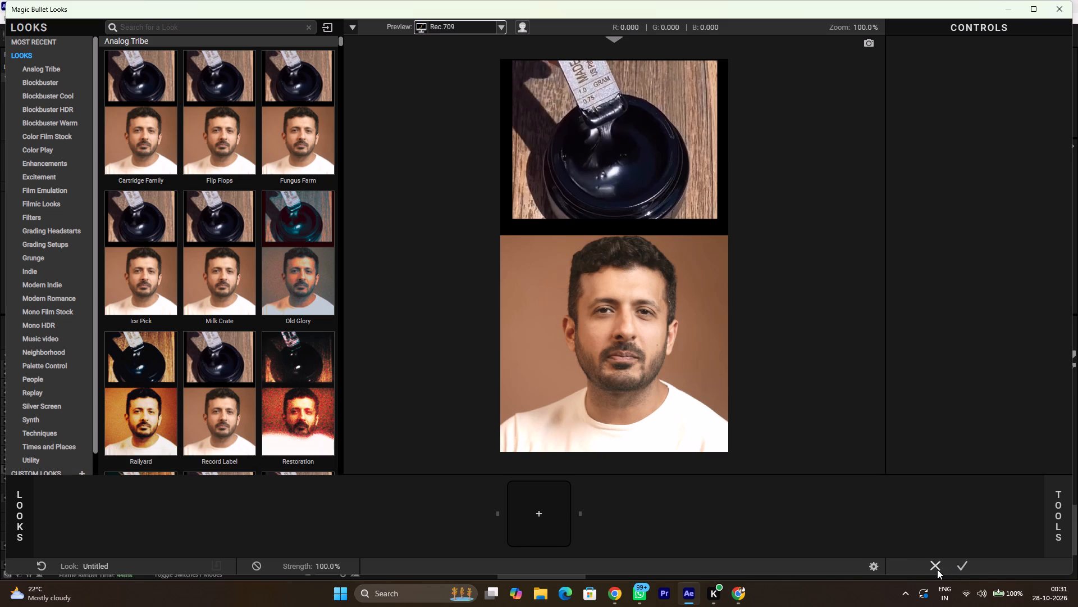
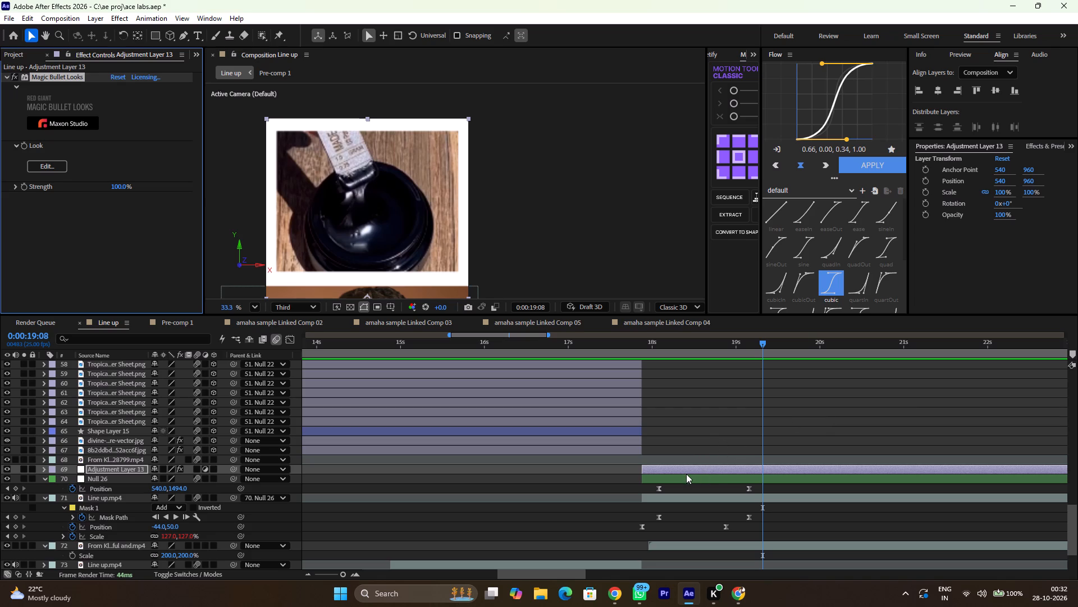
Add the Edge Softness tool to Adjustment Layer 13's Magic Bullet Looks effect and centre its focus area on the shilajit clip.
scroll(686, 472, "down", 1)
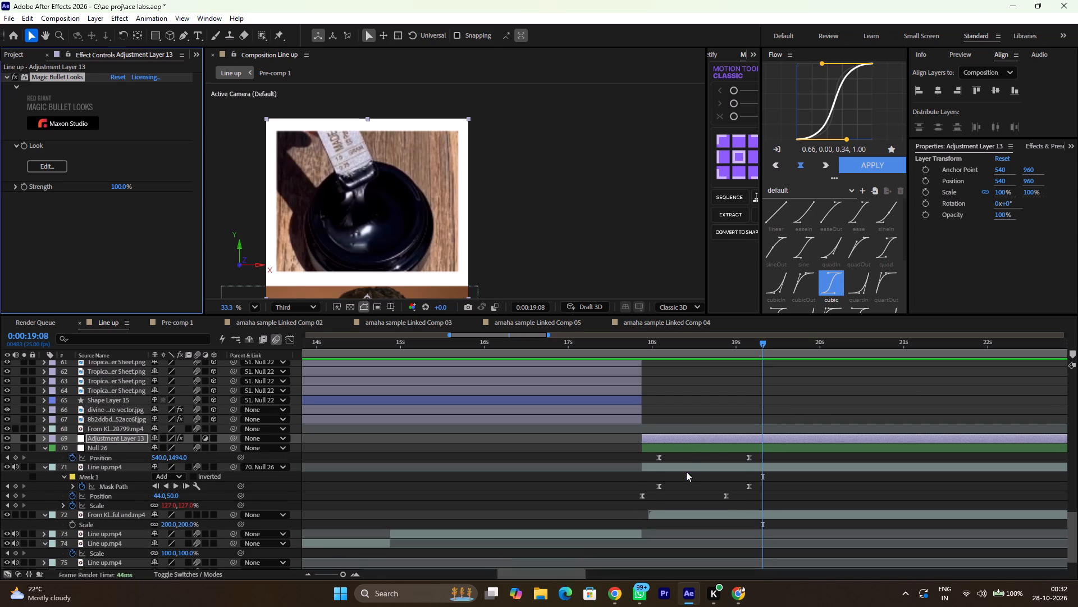
scroll(686, 472, "down", 1)
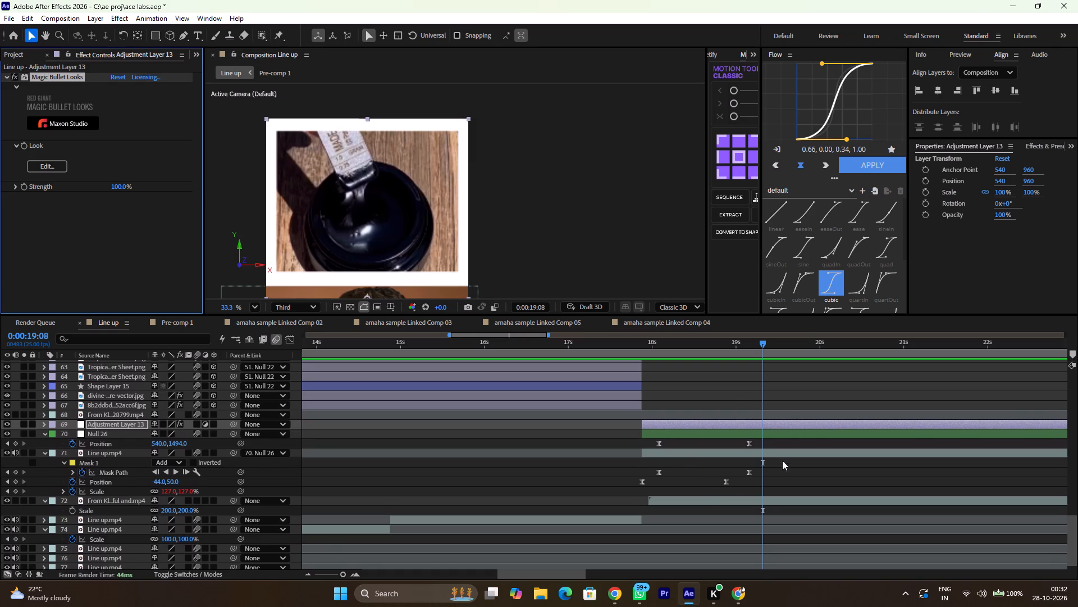
scroll(707, 484, "down", 2)
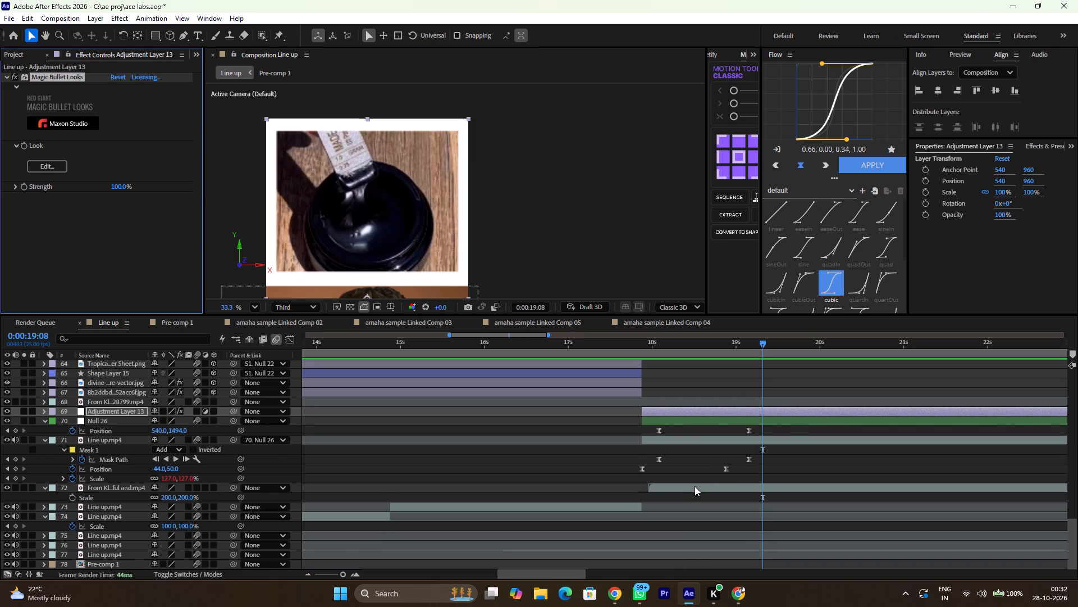
left_click(693, 488)
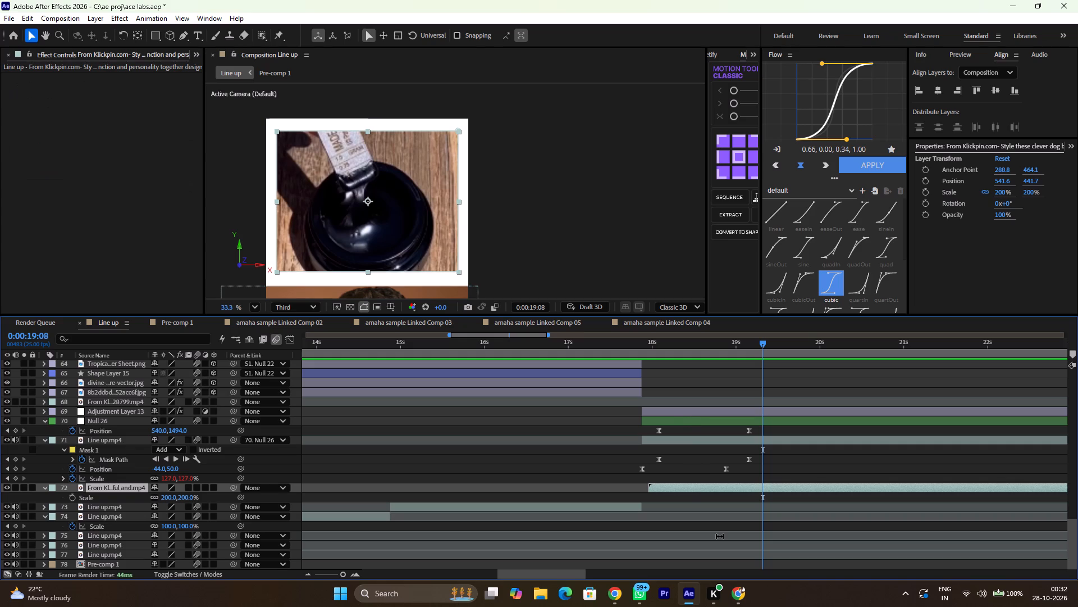
left_click(772, 410)
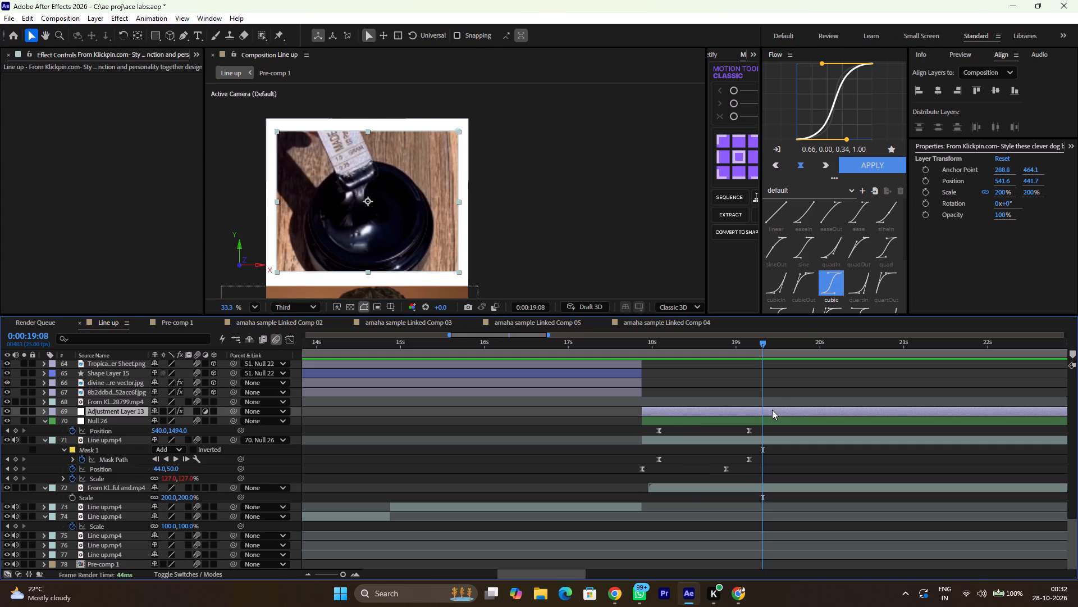
left_click(53, 160)
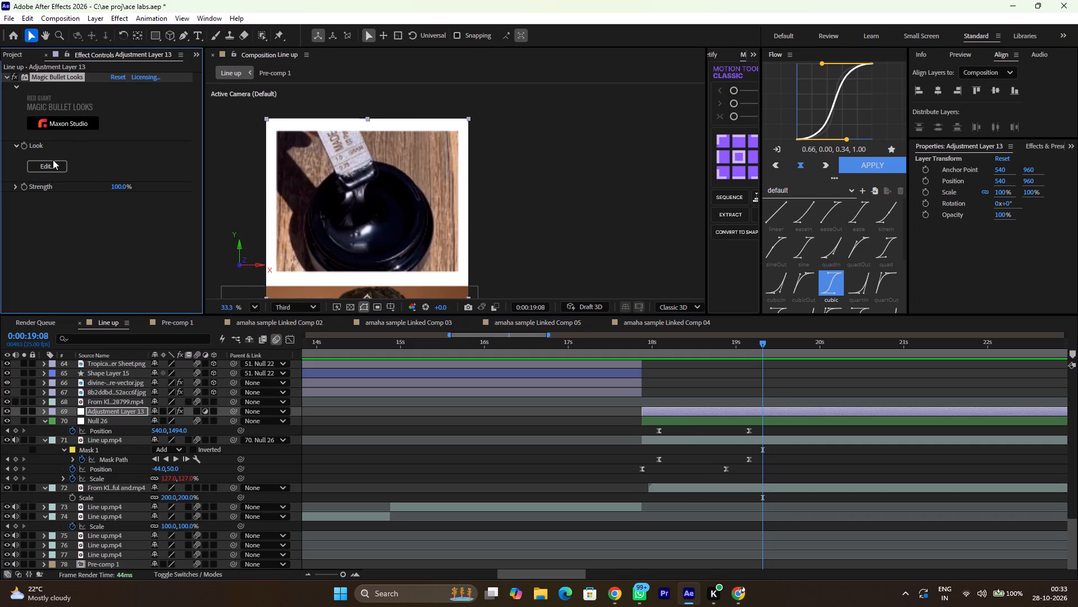
left_click(52, 163)
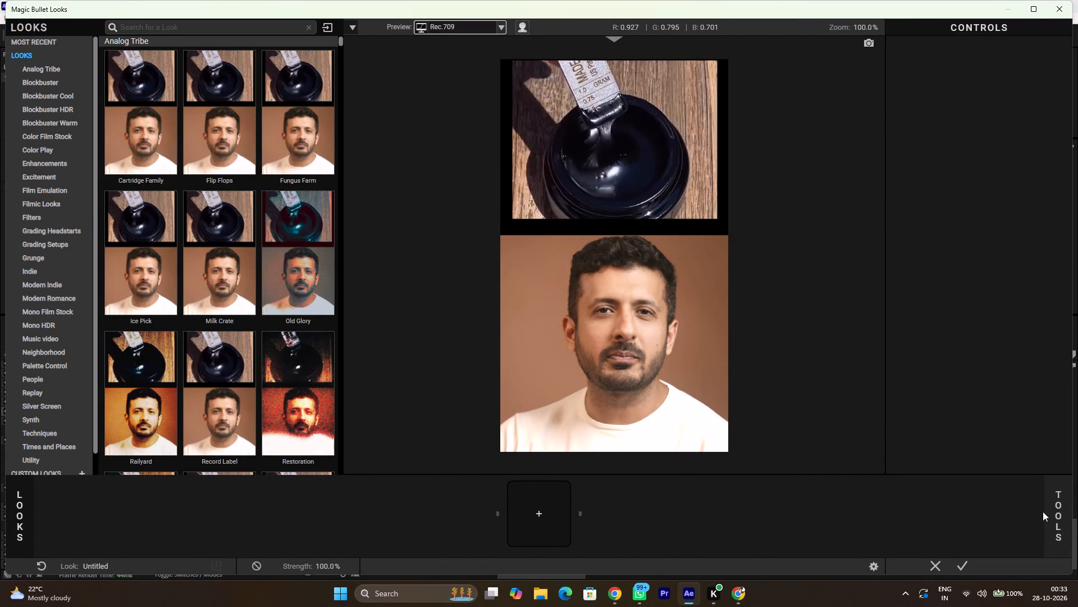
left_click(1054, 509)
left_click(787, 330)
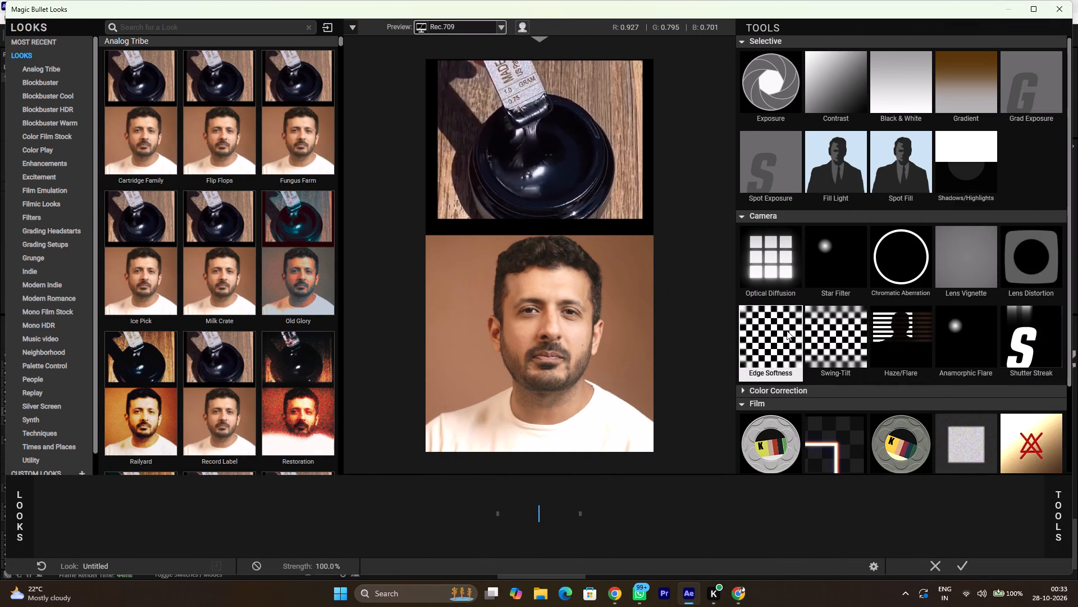
left_click_drag(556, 283, 559, 154)
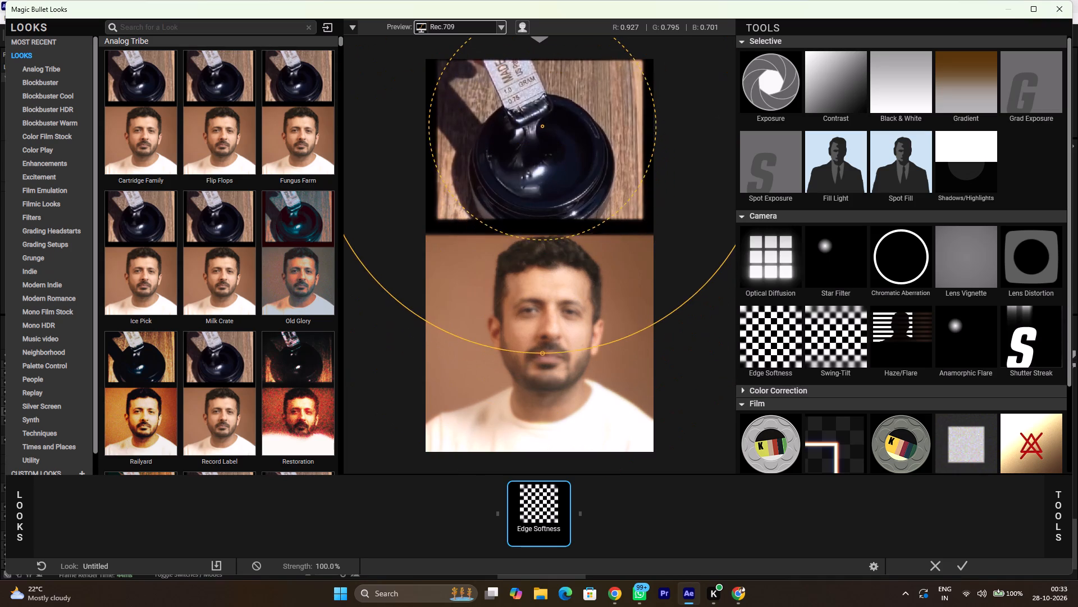
left_click_drag(559, 154, 557, 161)
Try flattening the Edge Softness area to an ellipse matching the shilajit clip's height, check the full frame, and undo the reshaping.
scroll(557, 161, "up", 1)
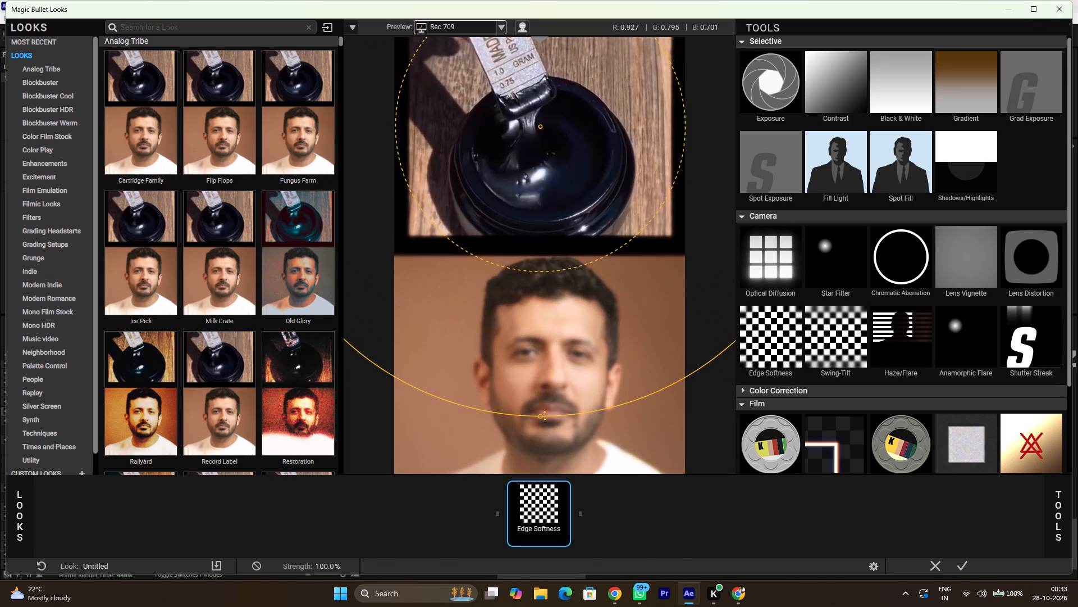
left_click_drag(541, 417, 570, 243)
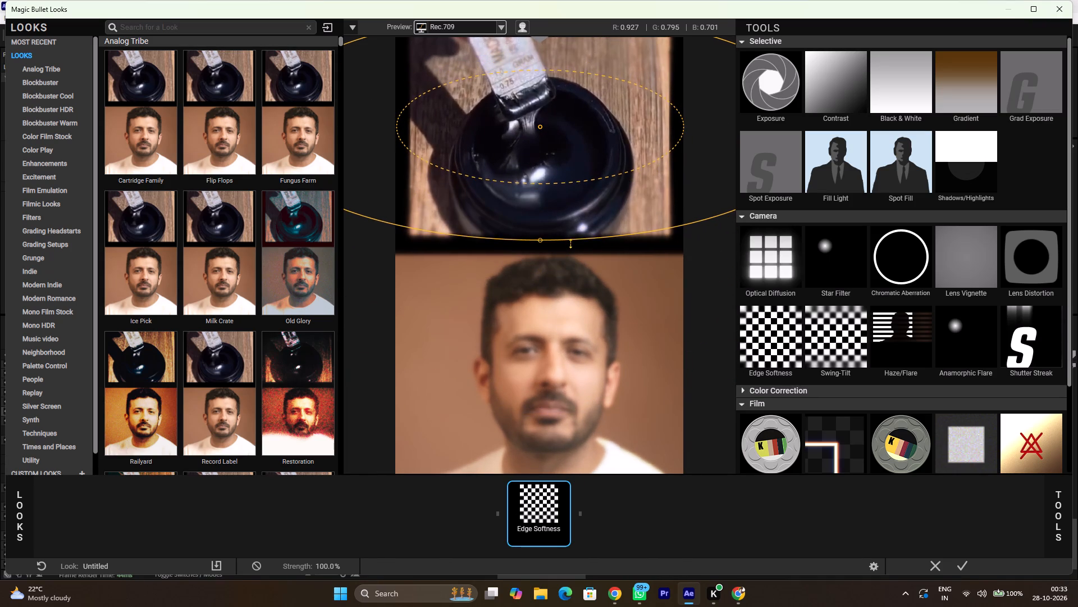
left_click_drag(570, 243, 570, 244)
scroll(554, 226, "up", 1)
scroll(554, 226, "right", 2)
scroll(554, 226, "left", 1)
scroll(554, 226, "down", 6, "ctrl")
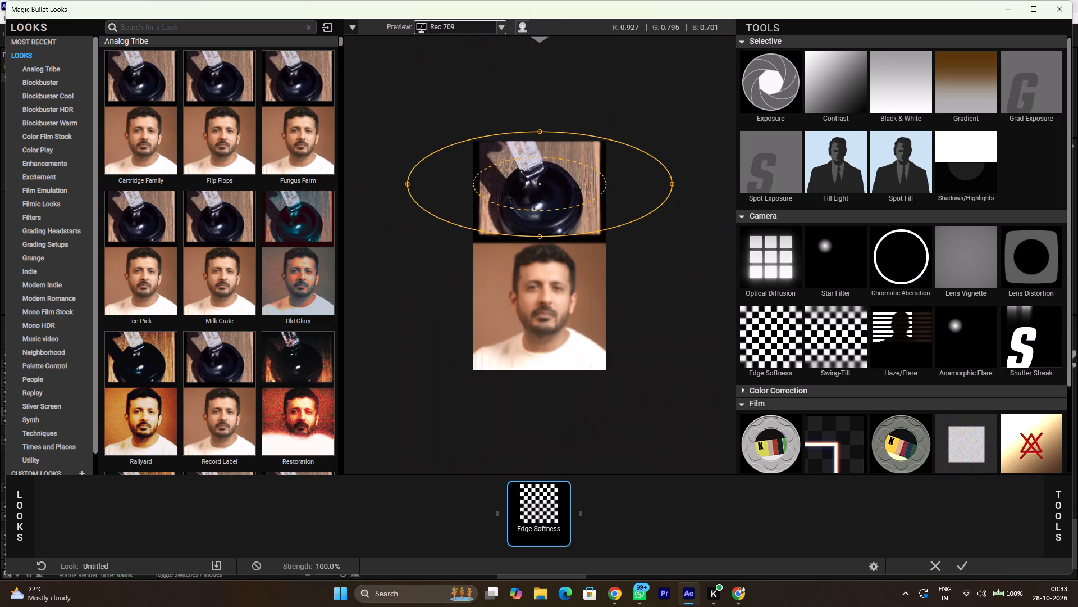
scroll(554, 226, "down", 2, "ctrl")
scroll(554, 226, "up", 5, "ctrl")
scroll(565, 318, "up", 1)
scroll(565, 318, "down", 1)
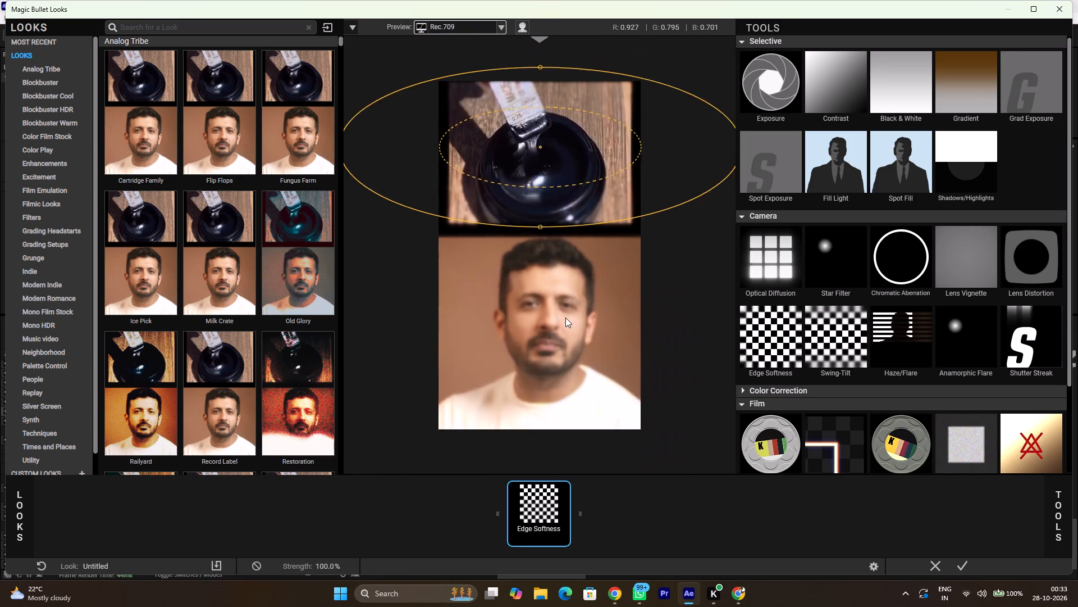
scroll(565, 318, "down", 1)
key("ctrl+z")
Shift the Edge Softness focus centre slightly upward over the shilajit jar.
left_click_drag(559, 177, 561, 157)
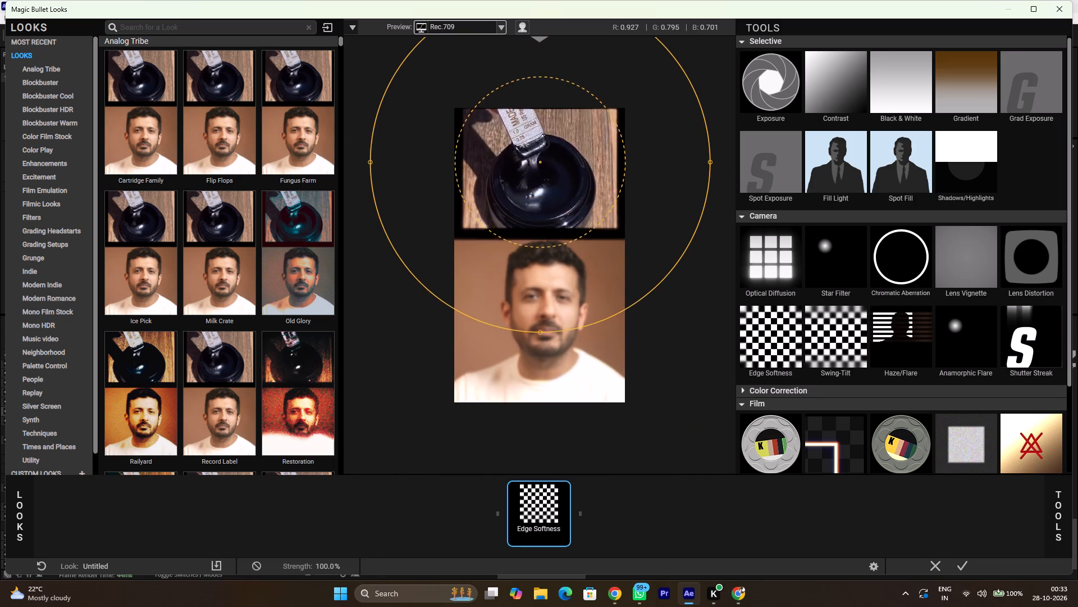
left_click_drag(561, 157, 564, 162)
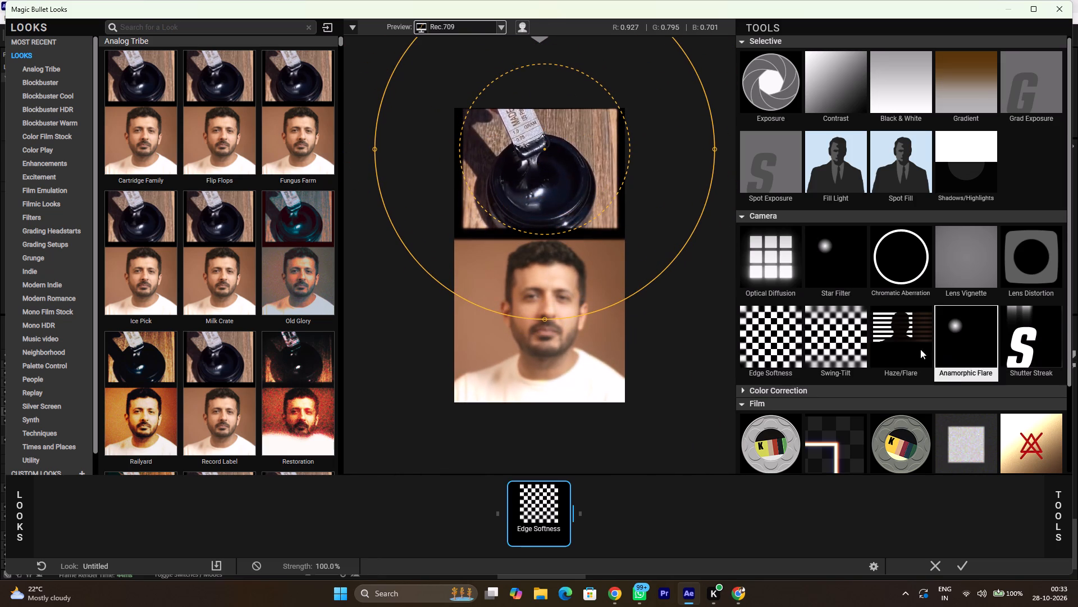
Add the Haze/Flare tool after Edge Softness and apply the look to the adjustment layer.
left_click(888, 331)
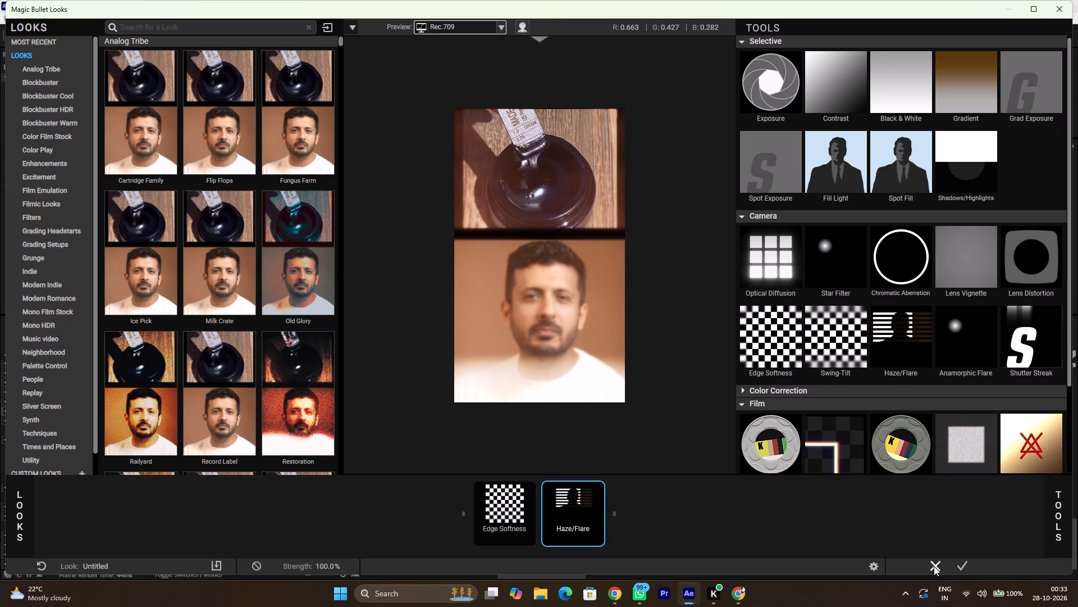
left_click(970, 573)
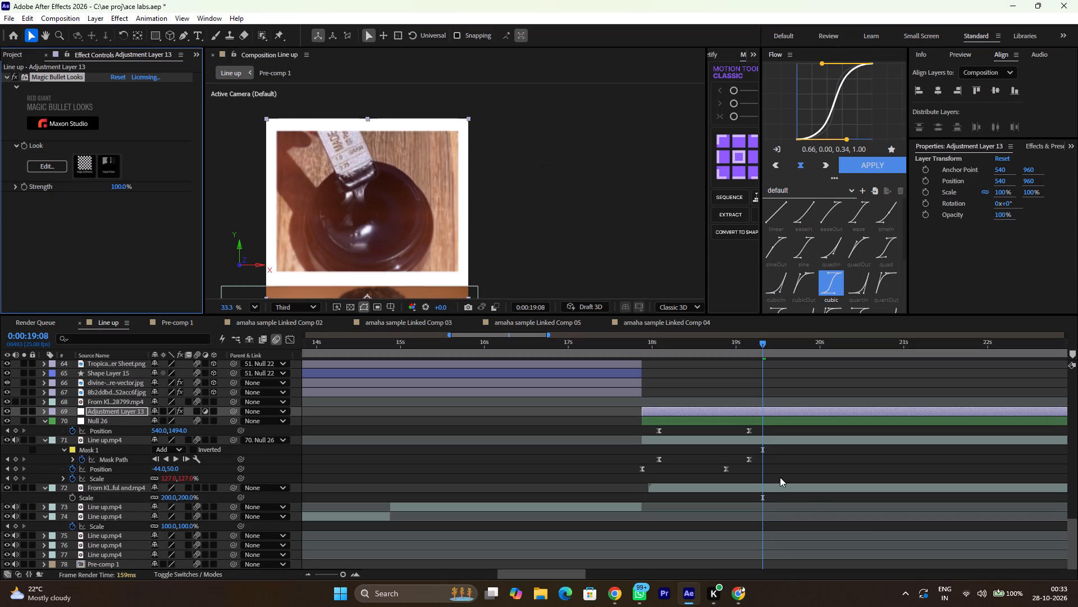
Draw a rectangular mask on Adjustment Layer 13 enclosing the framed shilajit section down to the top edge of the speaker's footage.
scroll(451, 216, "down", 2, "ctrl")
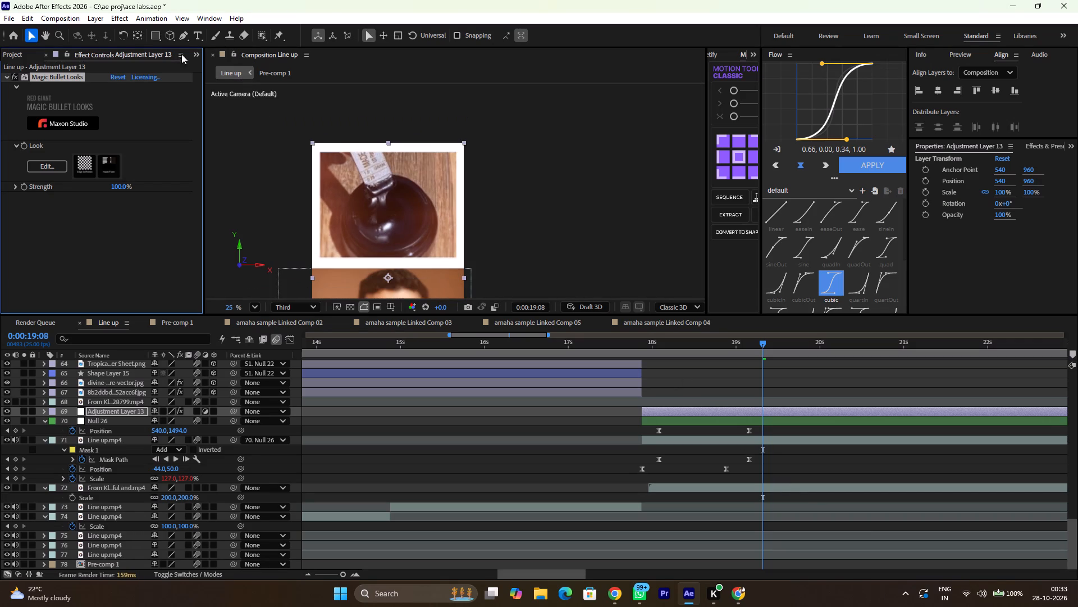
left_click(157, 30)
left_click_drag(288, 128, 499, 251)
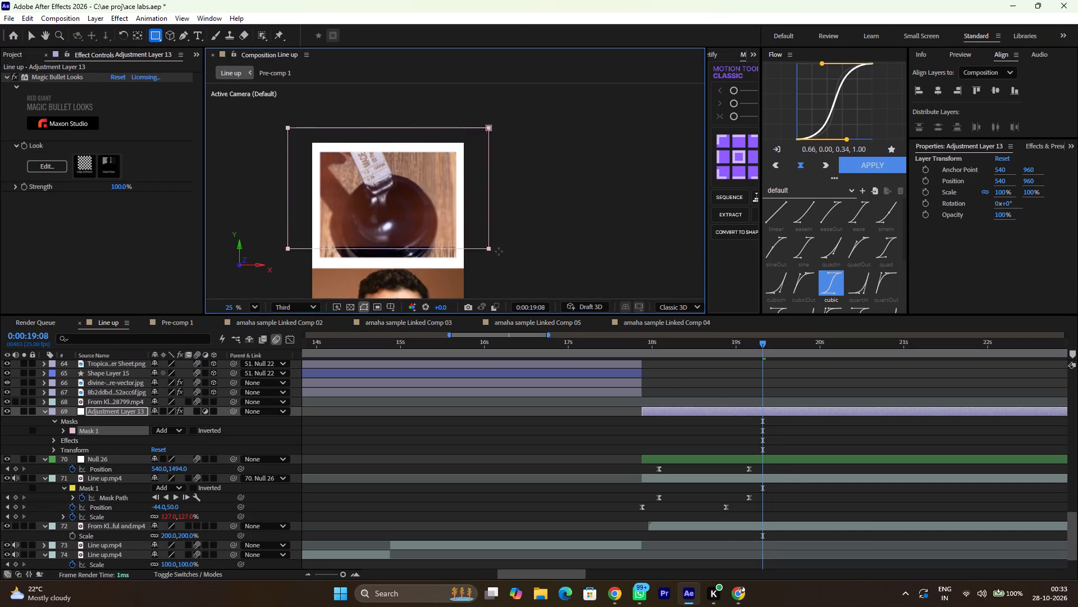
left_click_drag(499, 251, 521, 269)
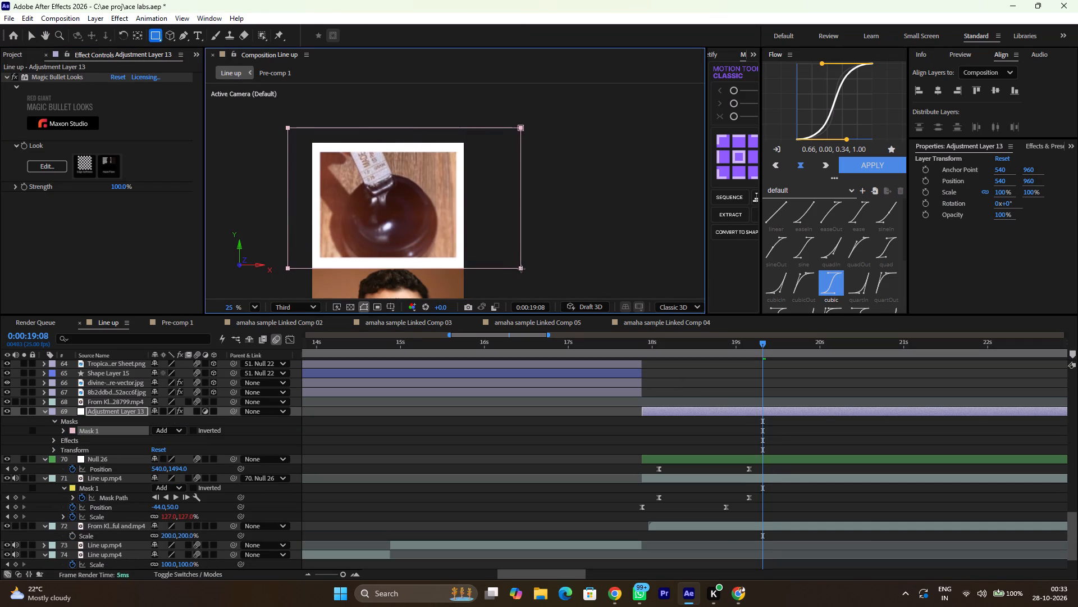
left_click_drag(521, 269, 522, 269)
Check how the masked look affects the speaker and the shilajit clip through the split-screen transition, from 0:00:17:21 to 0:00:19:01.
left_click_drag(656, 343, 638, 345)
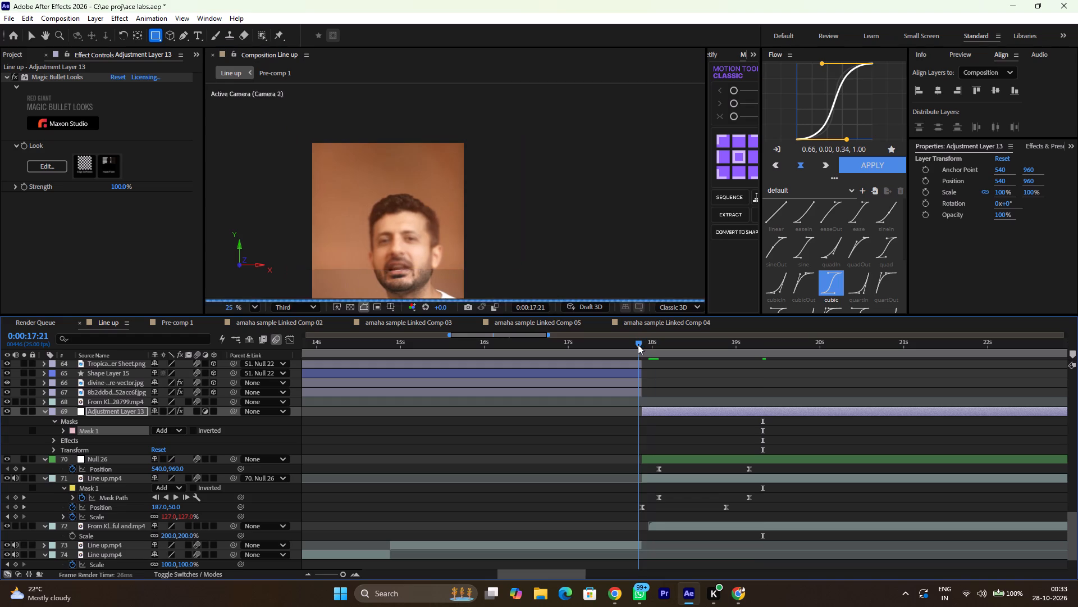
left_click_drag(638, 345, 642, 347)
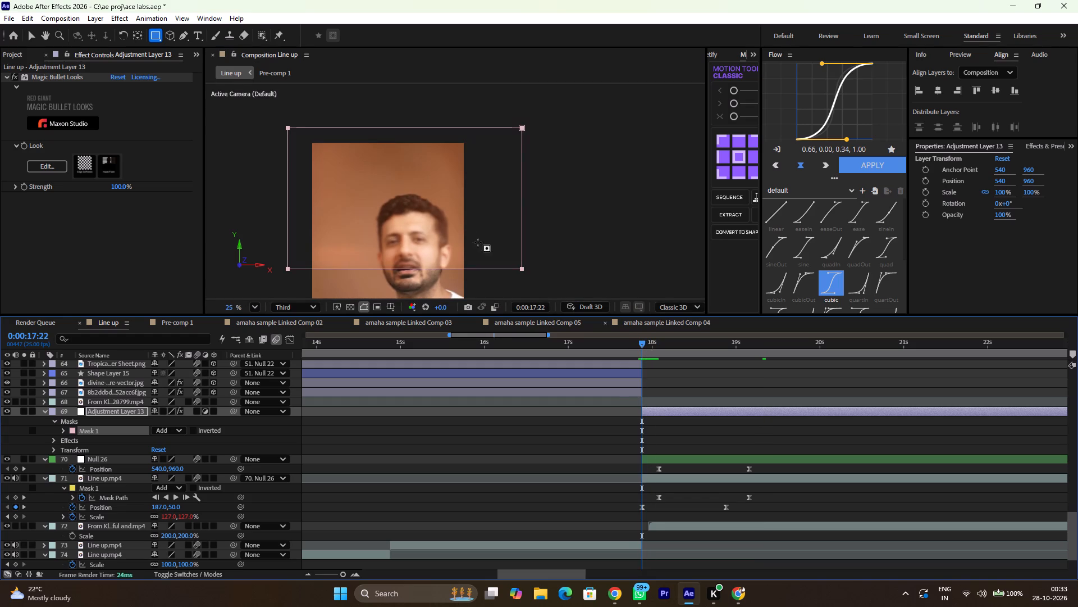
scroll(627, 409, "down", 3, "ctrl")
scroll(627, 409, "up", 2)
scroll(627, 409, "down", 2, "ctrl")
scroll(549, 402, "up", 1)
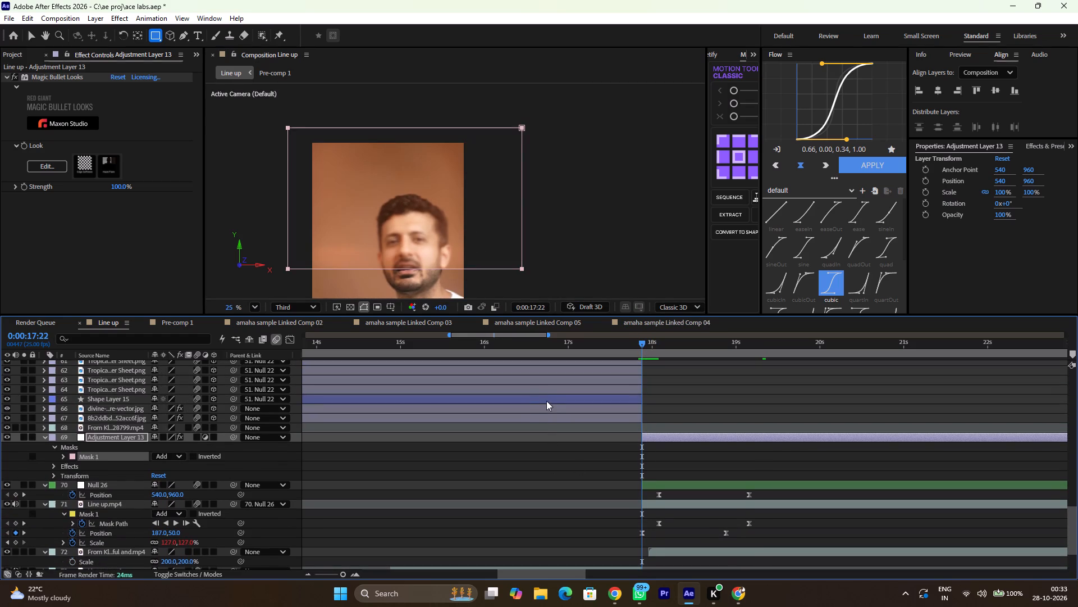
left_click(522, 456)
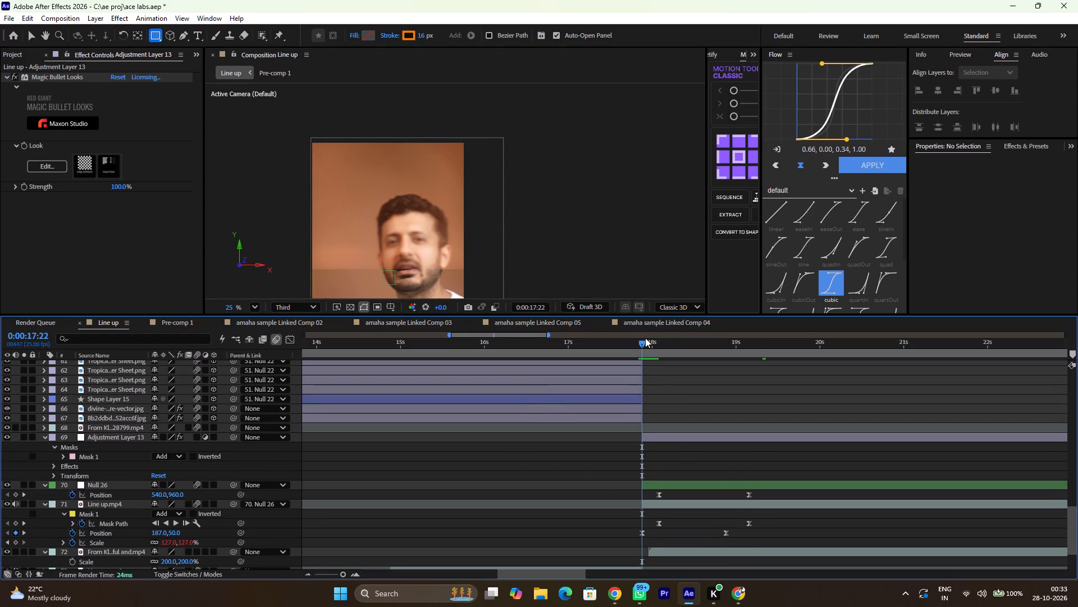
left_click_drag(645, 338, 725, 343)
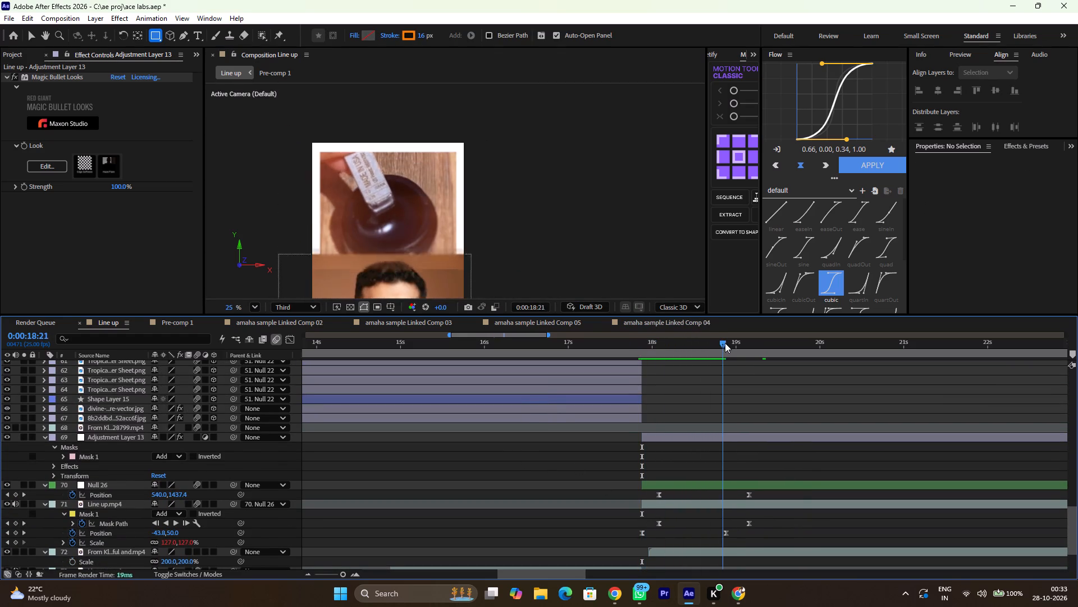
left_click_drag(725, 343, 738, 348)
Move Adjustment Layer 13 below the masked Line up.mp4 layer, directly above the shilajit clip, and review the transition up to 0:00:19:10.
left_click_drag(90, 436, 110, 518)
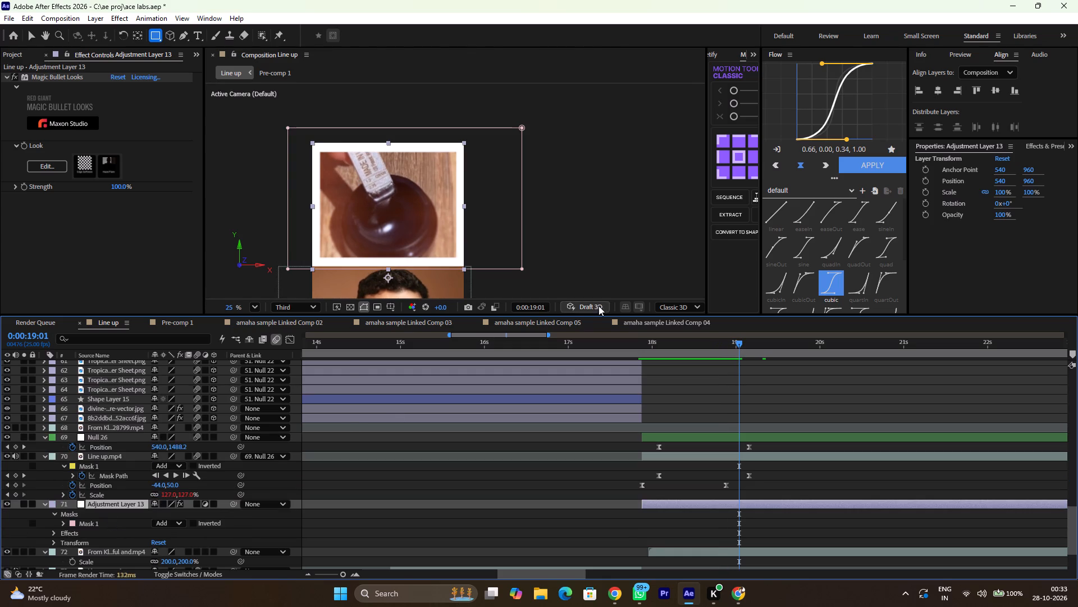
left_click_drag(665, 342, 665, 341)
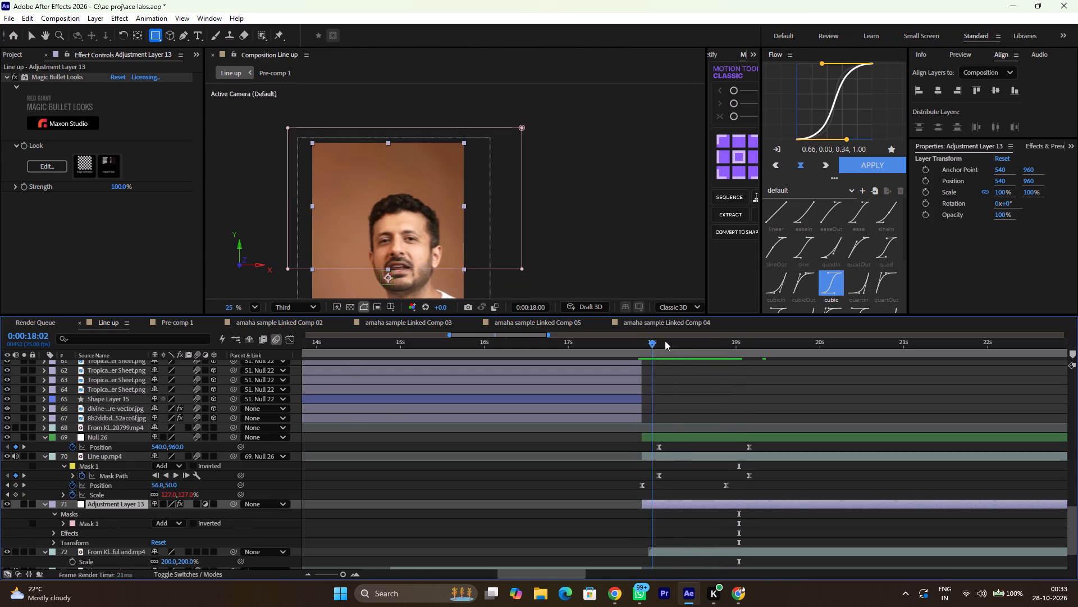
left_click_drag(665, 341, 738, 335)
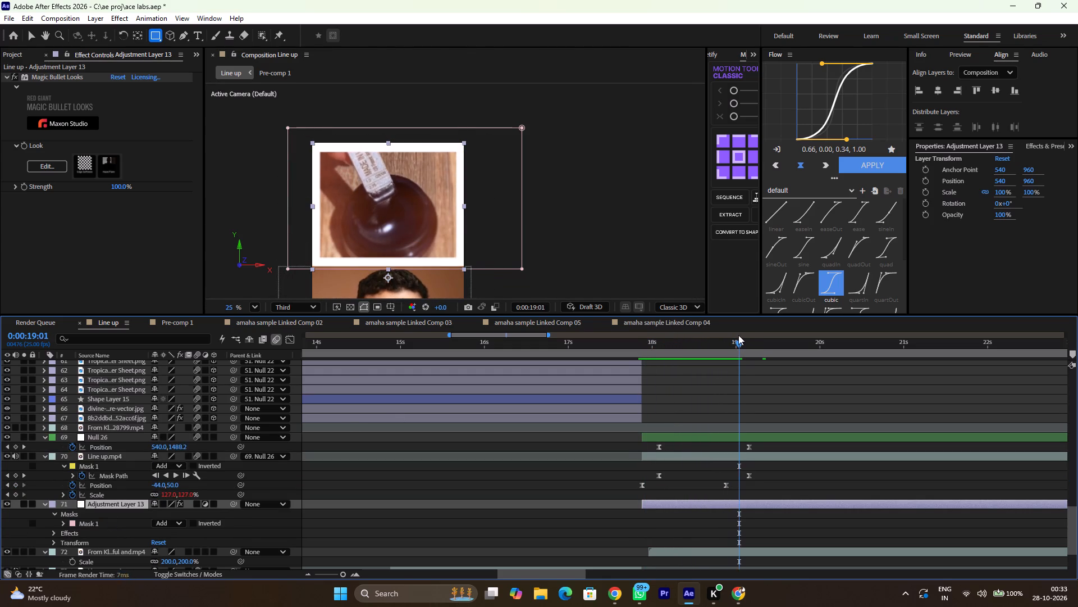
left_click_drag(738, 335, 769, 339)
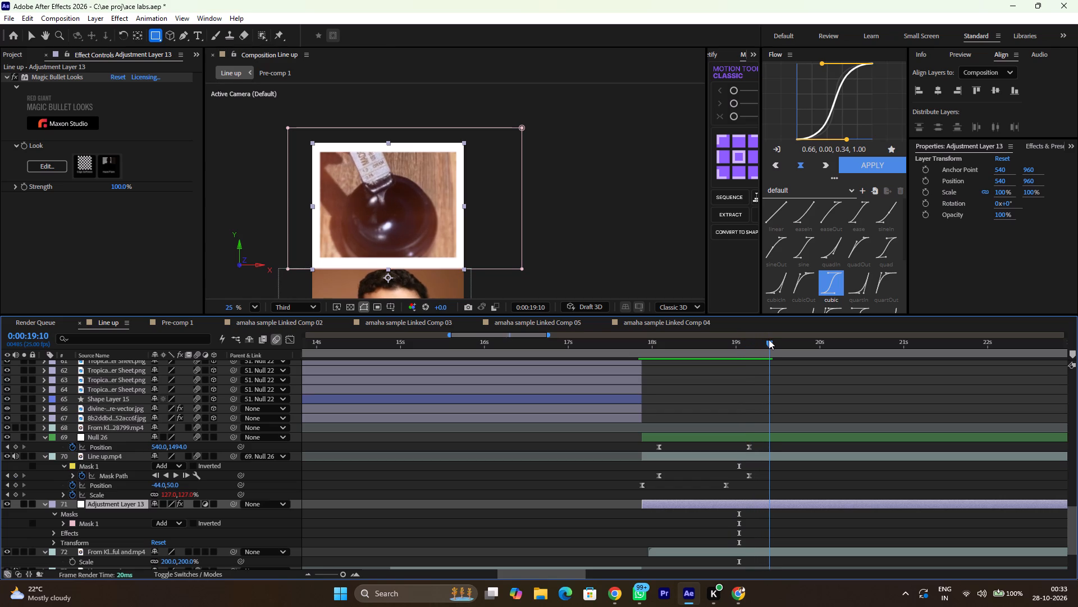
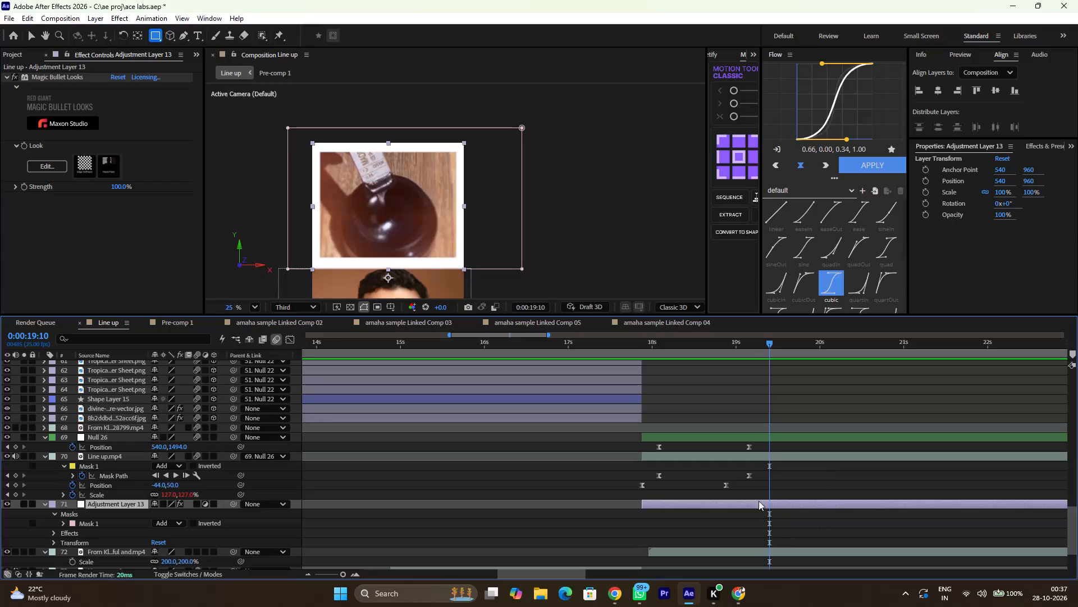
Apply the Roughen Edges effect to the shilajit clip on layer 72 and review its edges between 0:00:18:14 and 0:00:20:15.
left_click(761, 551)
key("ctrl+space")
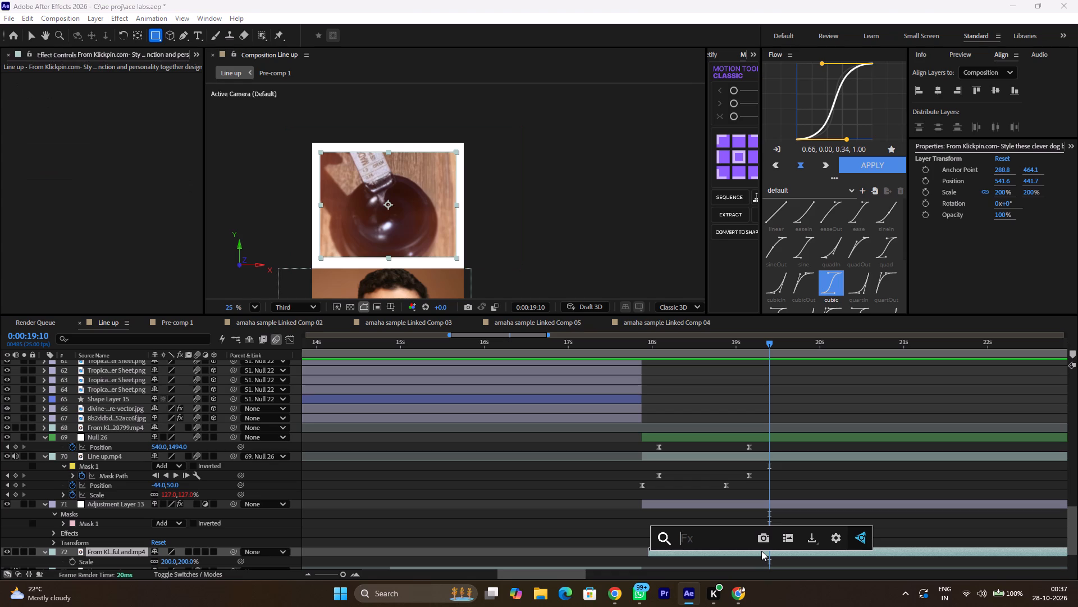
type("rough")
key("Return")
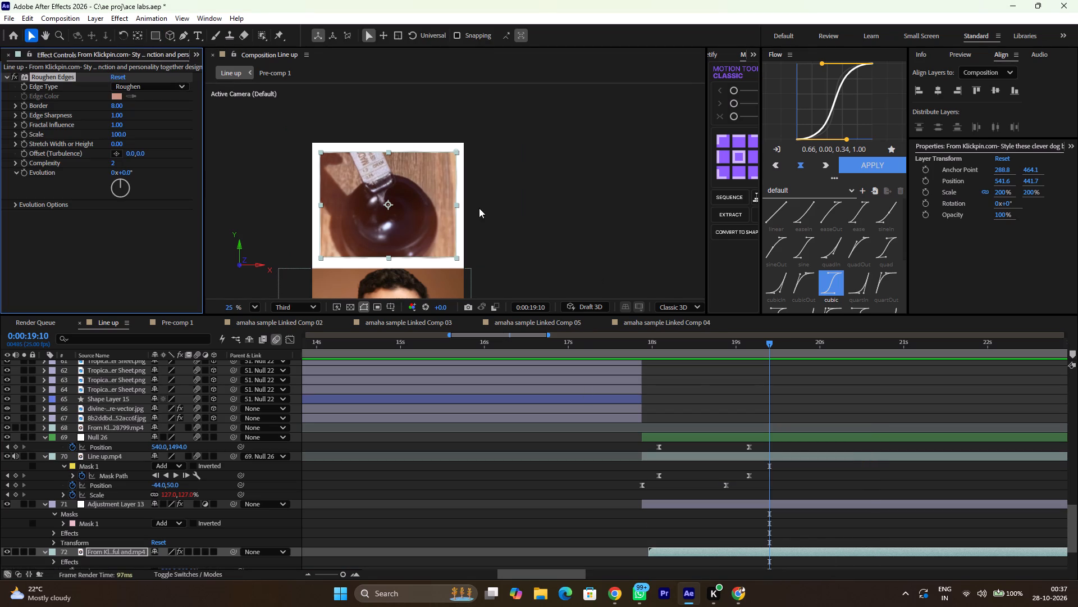
scroll(448, 200, "up", 4, "ctrl")
left_click(690, 404)
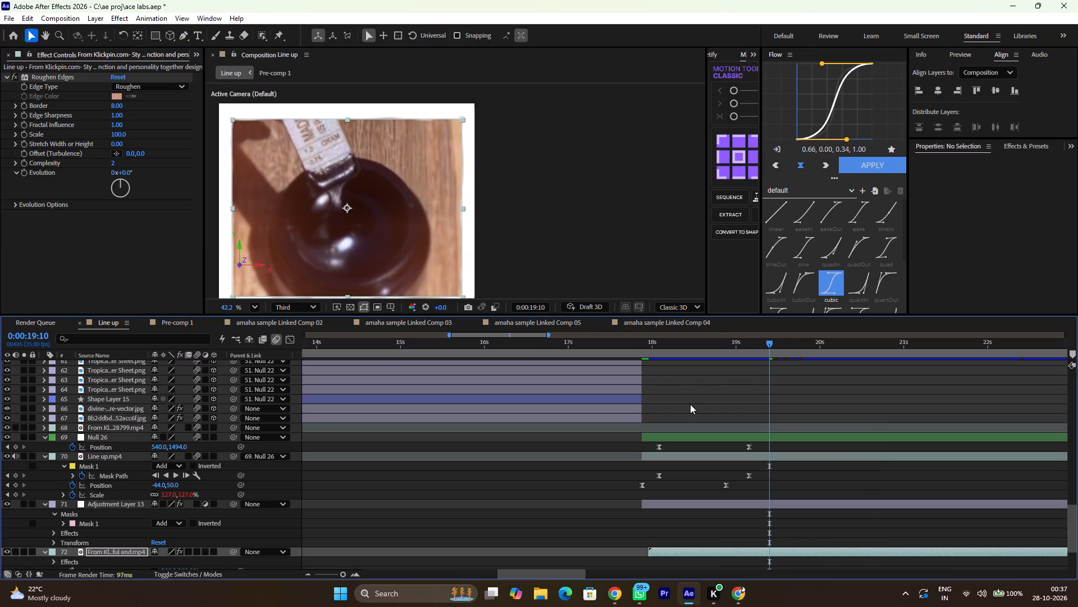
left_click_drag(736, 348, 693, 354)
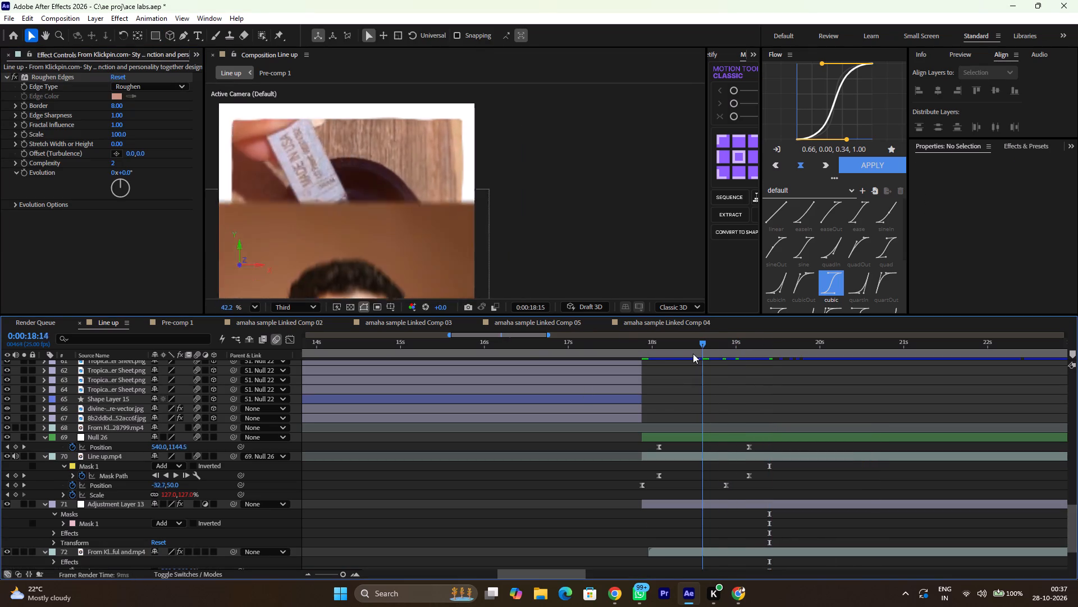
left_click_drag(693, 354, 869, 387)
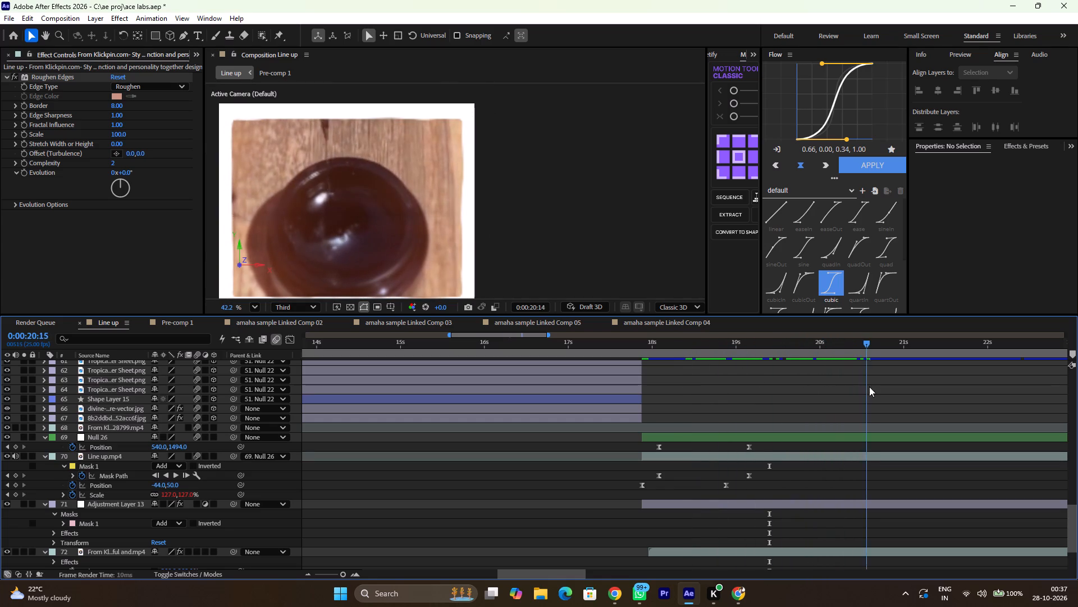
left_click_drag(869, 387, 761, 382)
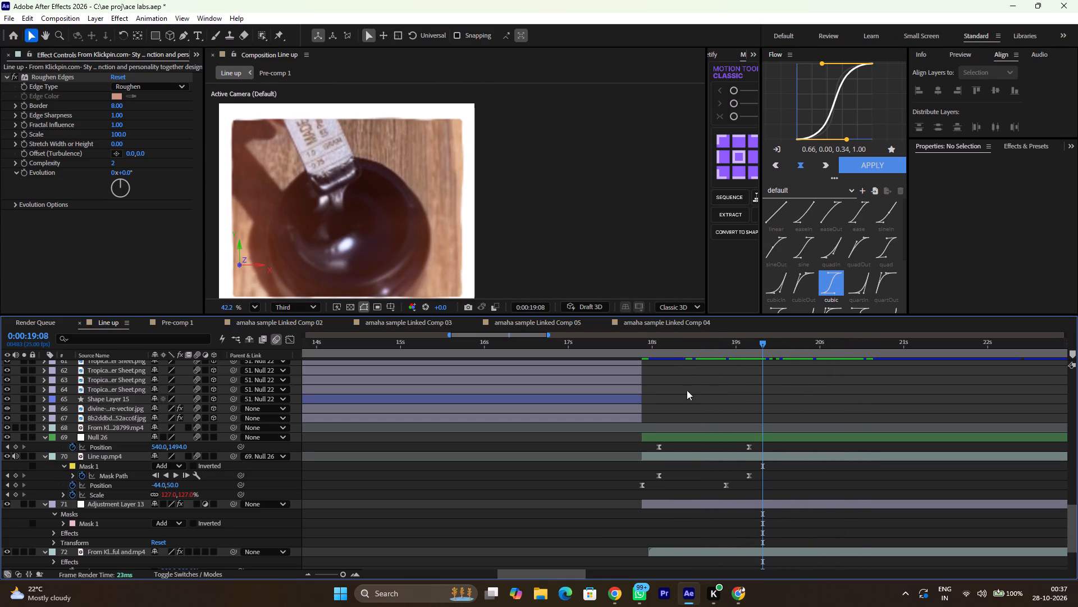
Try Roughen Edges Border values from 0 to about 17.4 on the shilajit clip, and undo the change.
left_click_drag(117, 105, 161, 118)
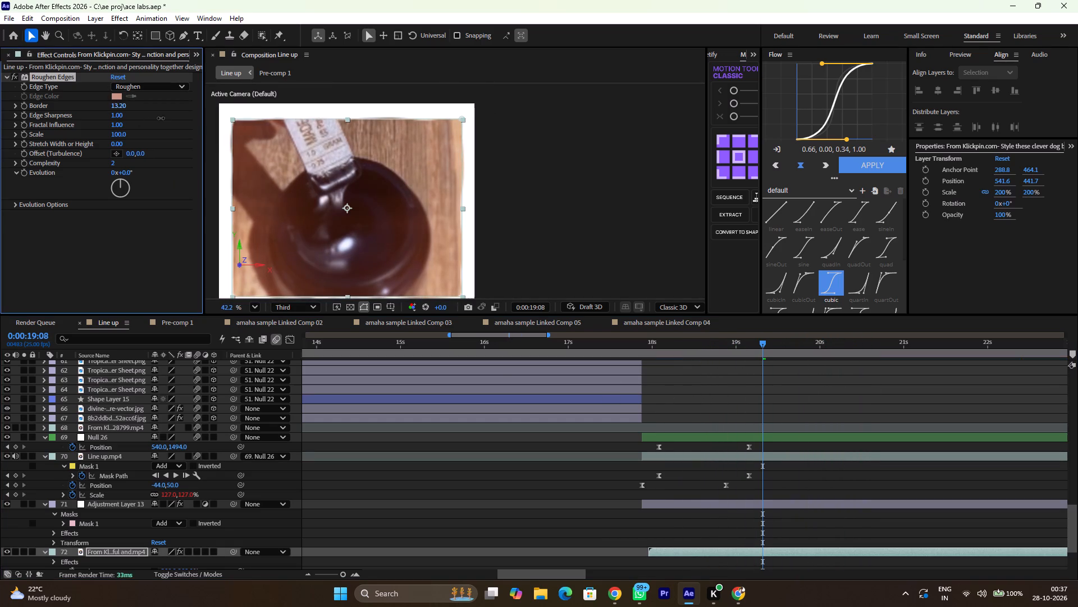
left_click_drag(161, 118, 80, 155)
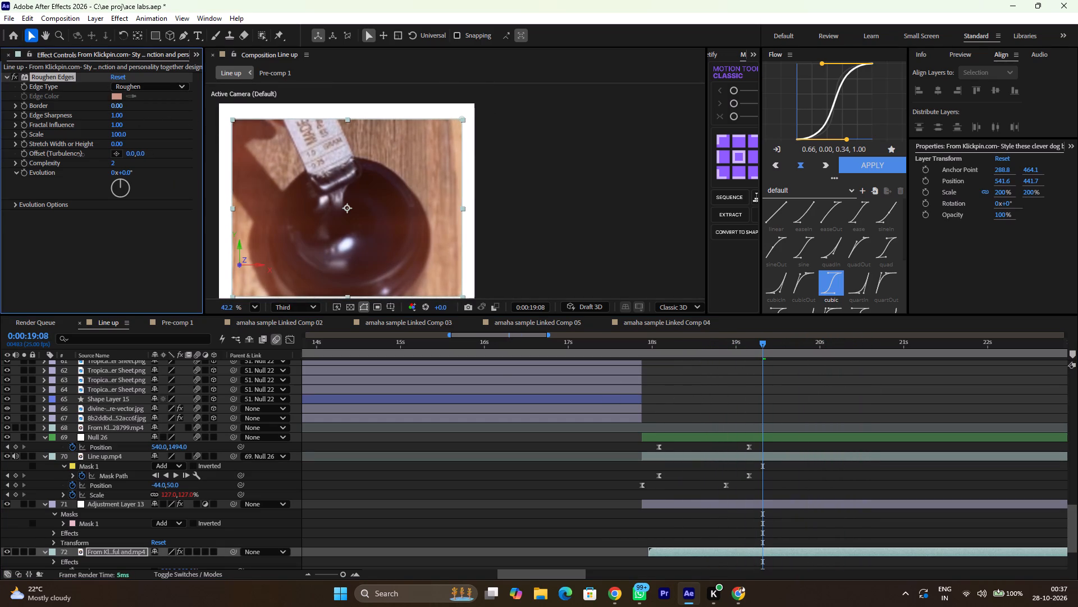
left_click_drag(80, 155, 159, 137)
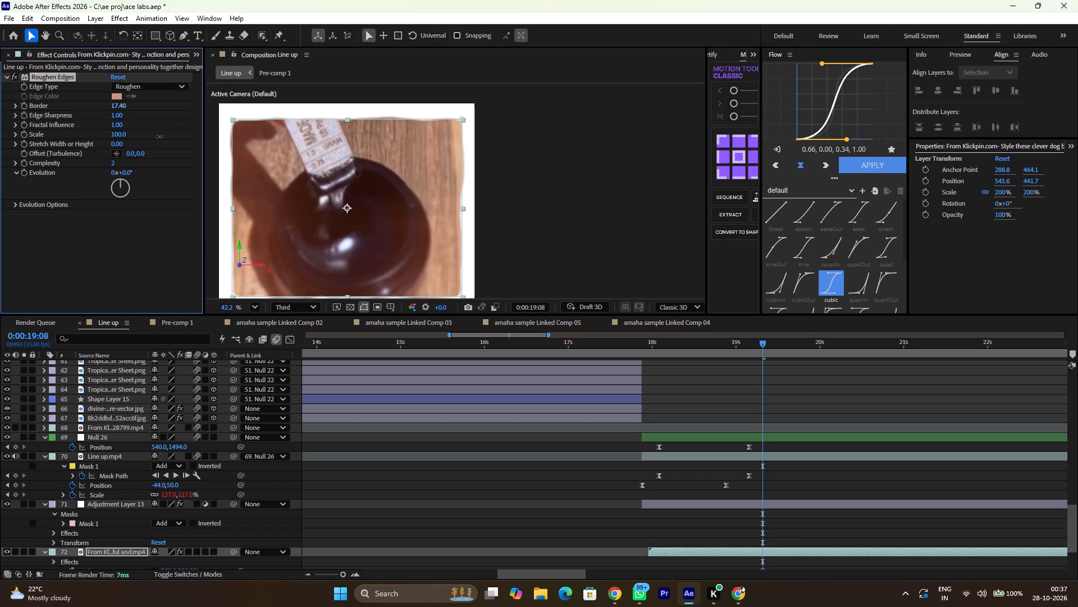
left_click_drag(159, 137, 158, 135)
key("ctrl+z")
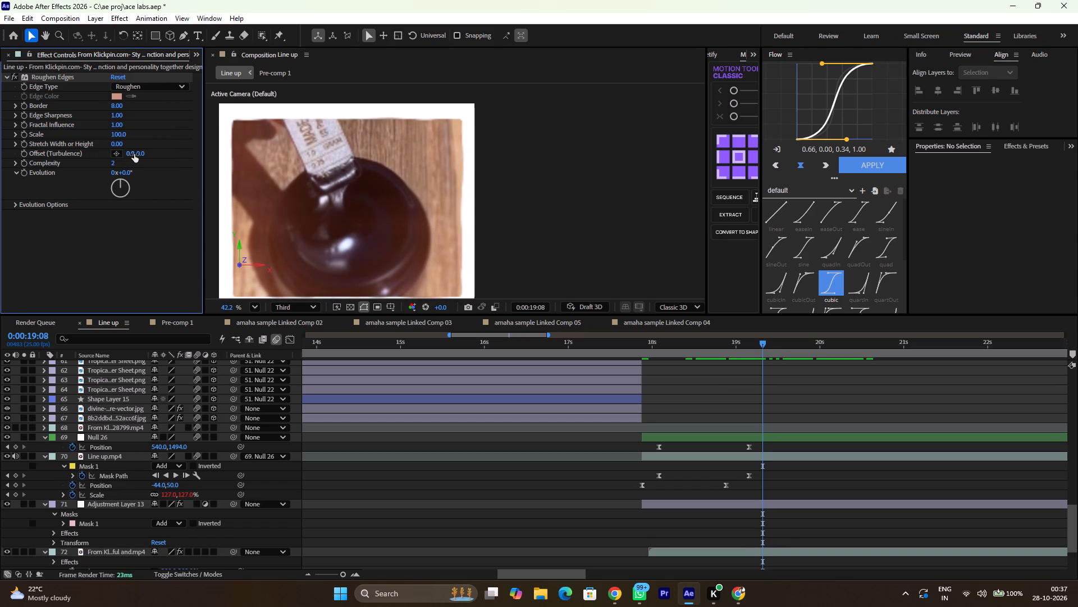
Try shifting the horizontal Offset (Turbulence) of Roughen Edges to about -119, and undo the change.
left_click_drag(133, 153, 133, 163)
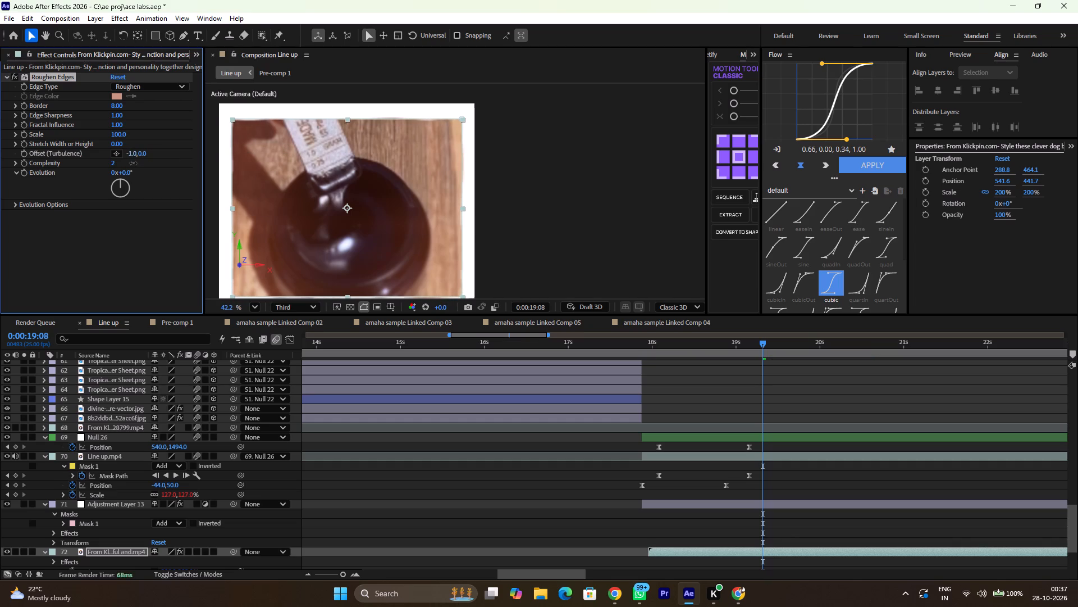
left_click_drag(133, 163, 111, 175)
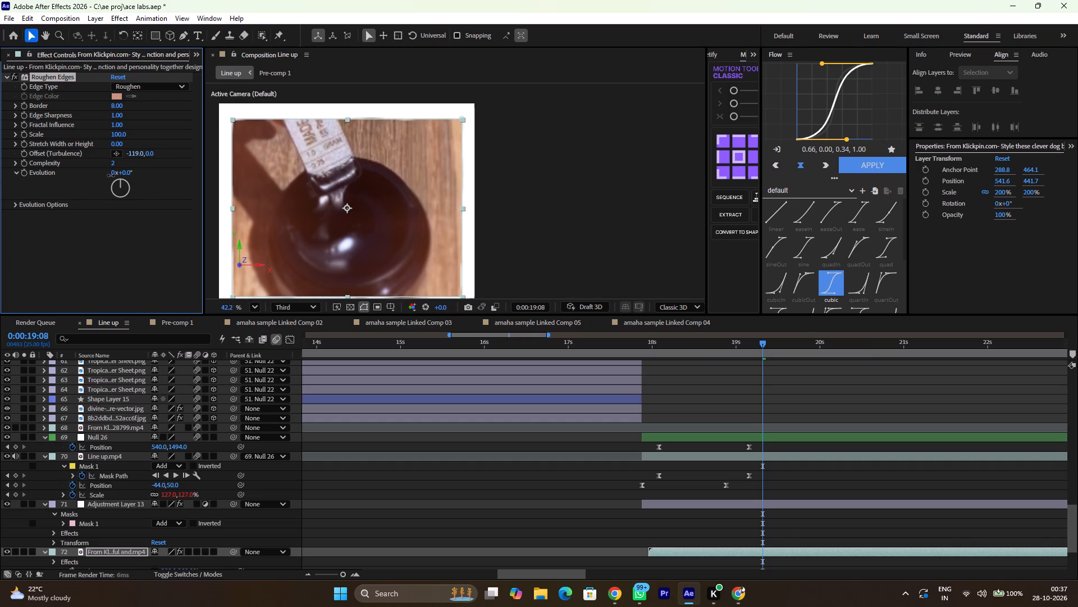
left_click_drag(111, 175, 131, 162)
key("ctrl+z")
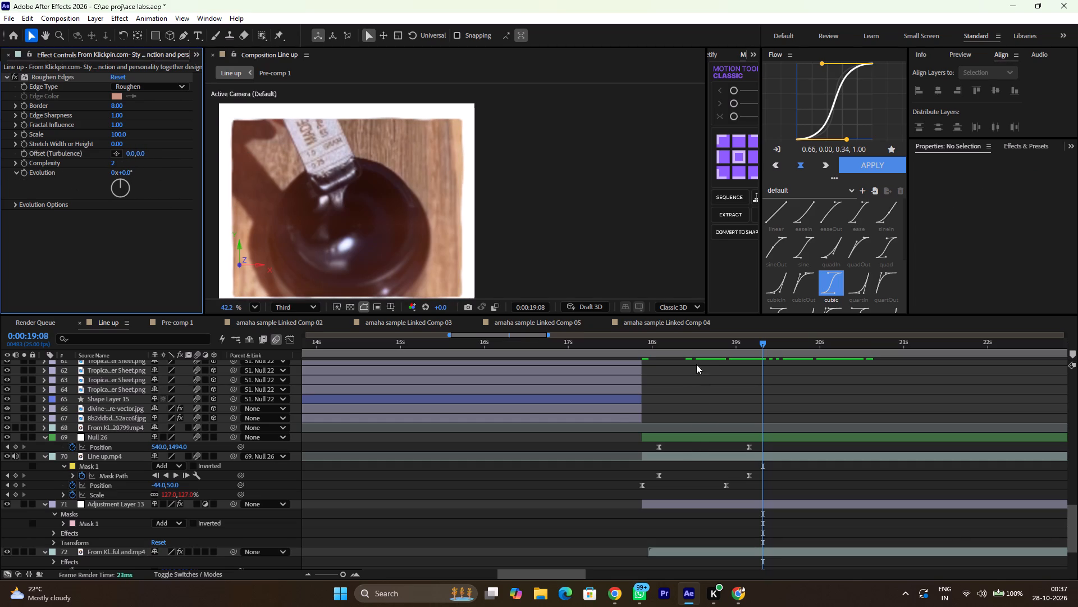
Keyframe the shilajit clip's Roughen Edges Offset (Turbulence) at 0,0 on 0:00:17:24 and at about 492,0 on 0:00:20:04.
left_click_drag(693, 346, 643, 364)
scroll(643, 364, "down", 2)
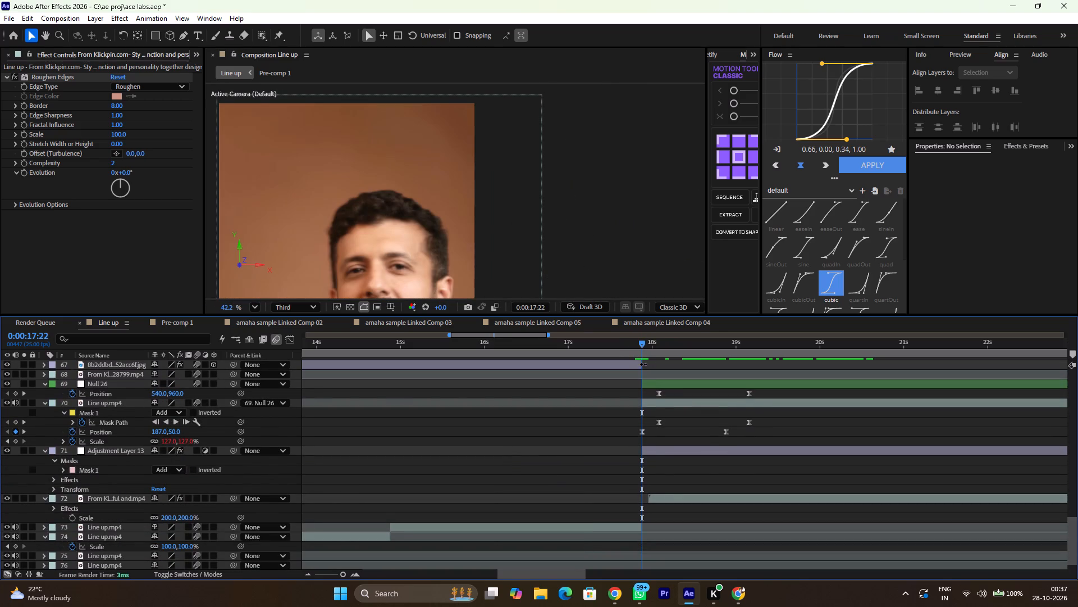
left_click(655, 452)
scroll(691, 438, "up", 1)
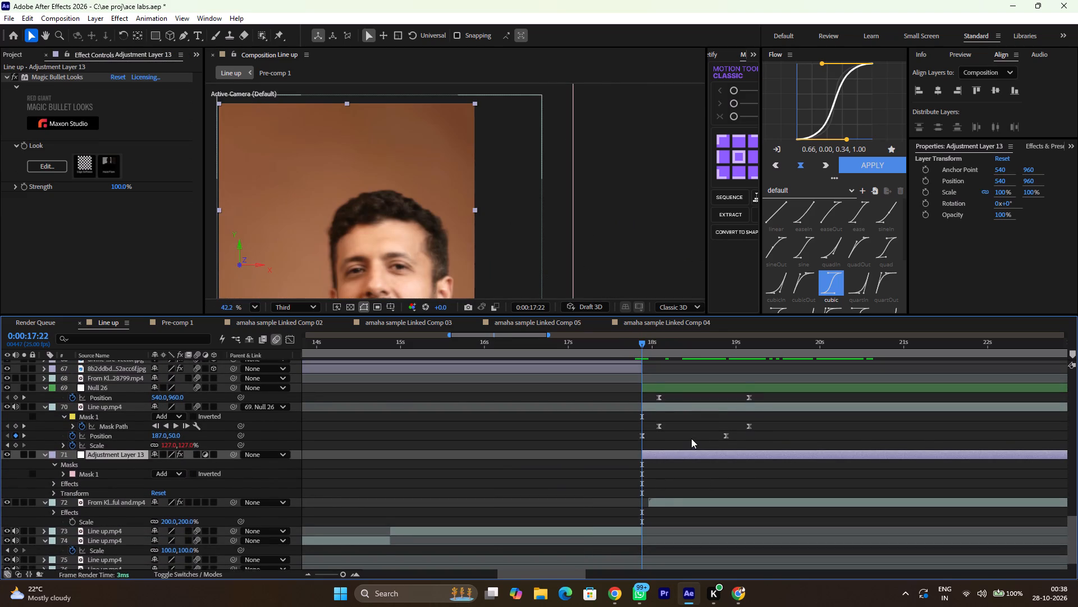
scroll(691, 438, "up", 1)
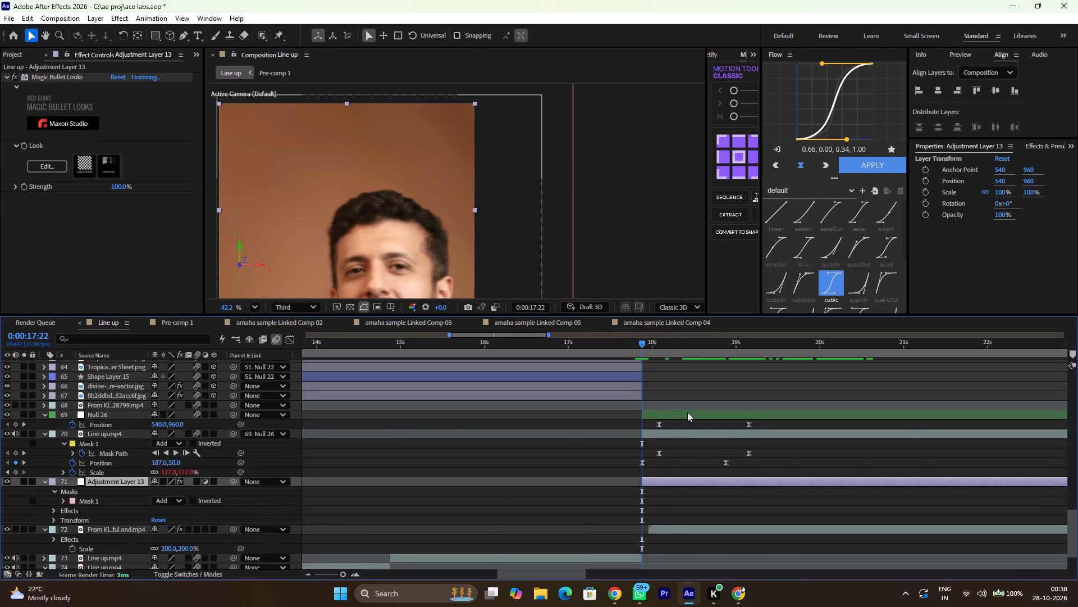
scroll(687, 413, "down", 1)
left_click(672, 477)
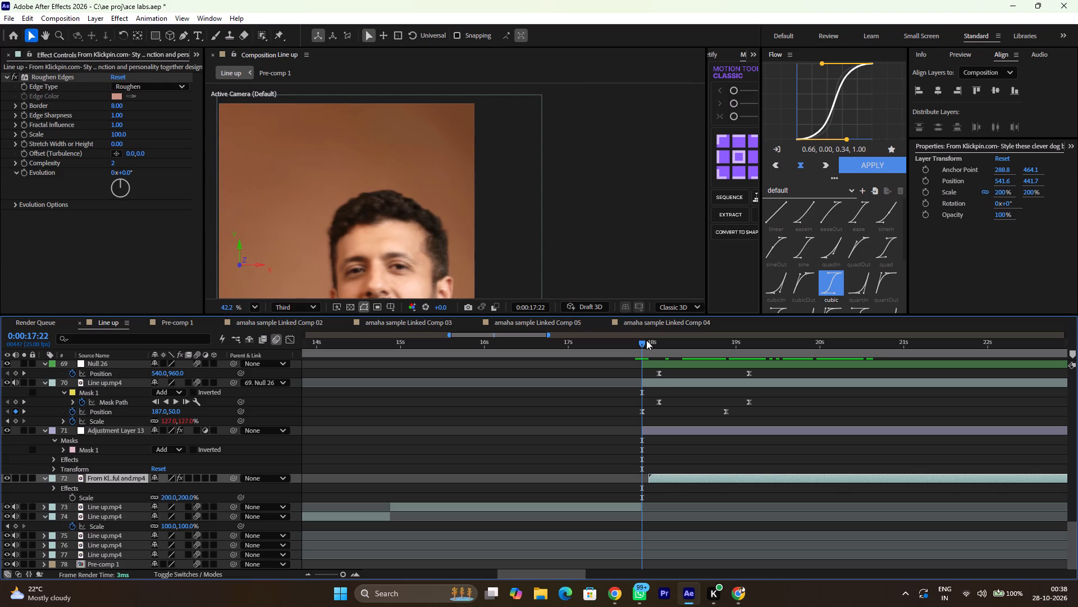
left_click_drag(645, 345, 651, 349)
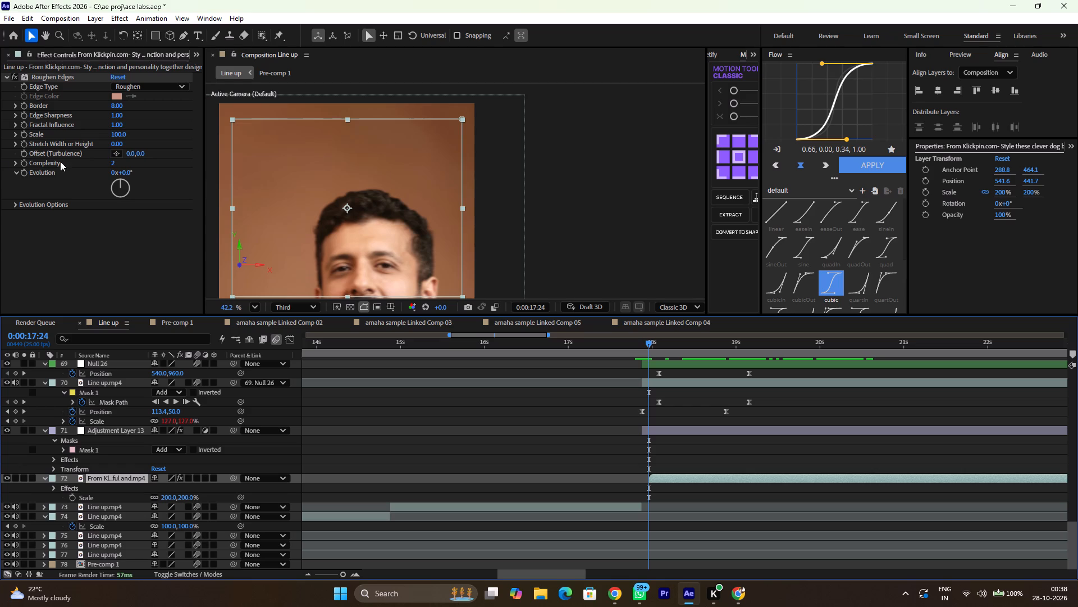
left_click(24, 154)
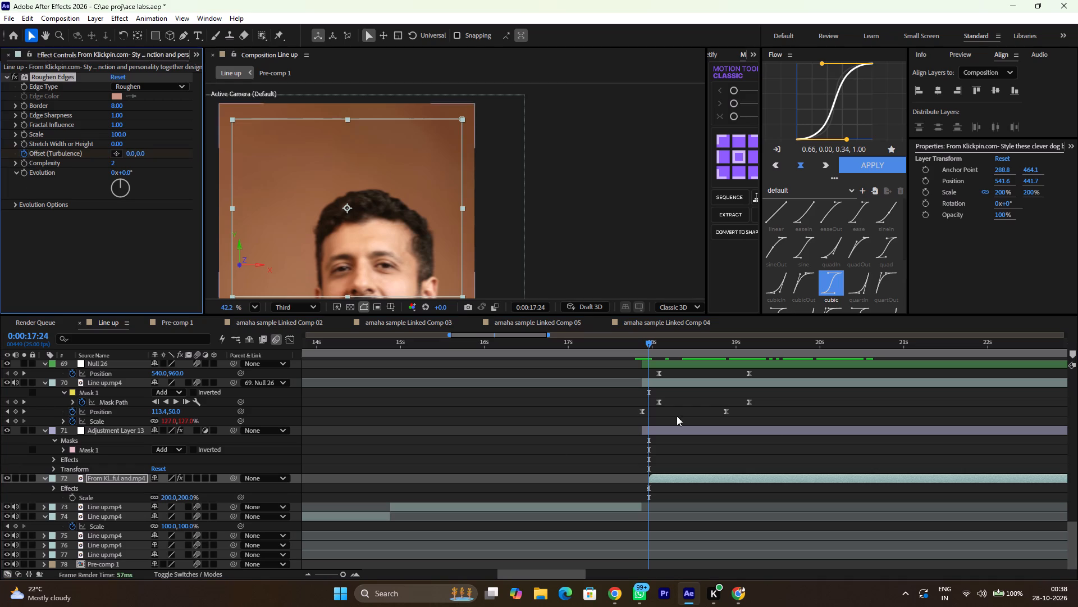
left_click_drag(664, 345, 832, 365)
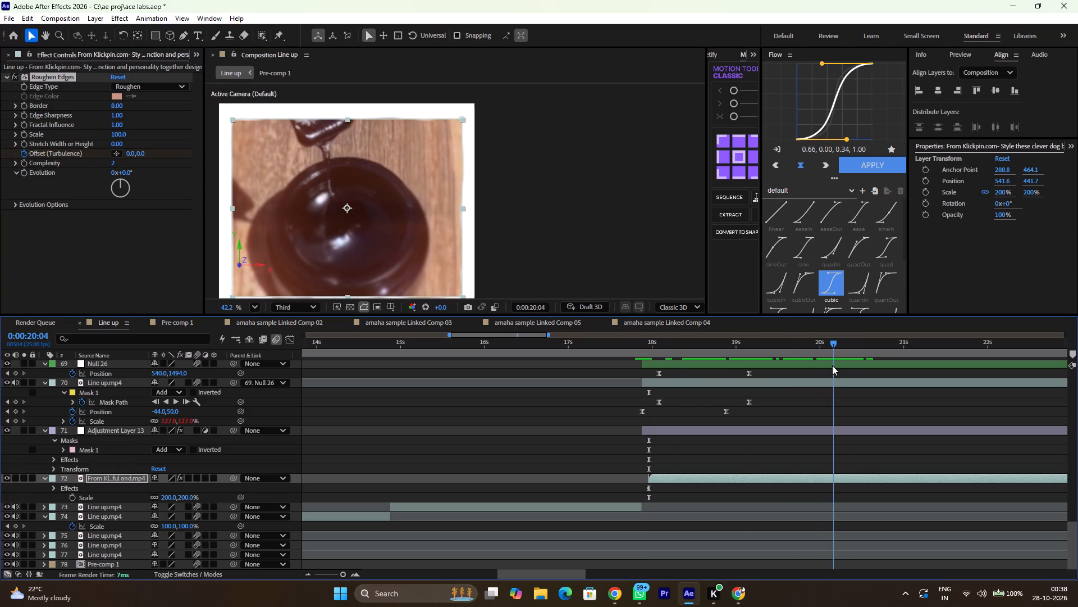
left_click_drag(130, 154, 234, 165)
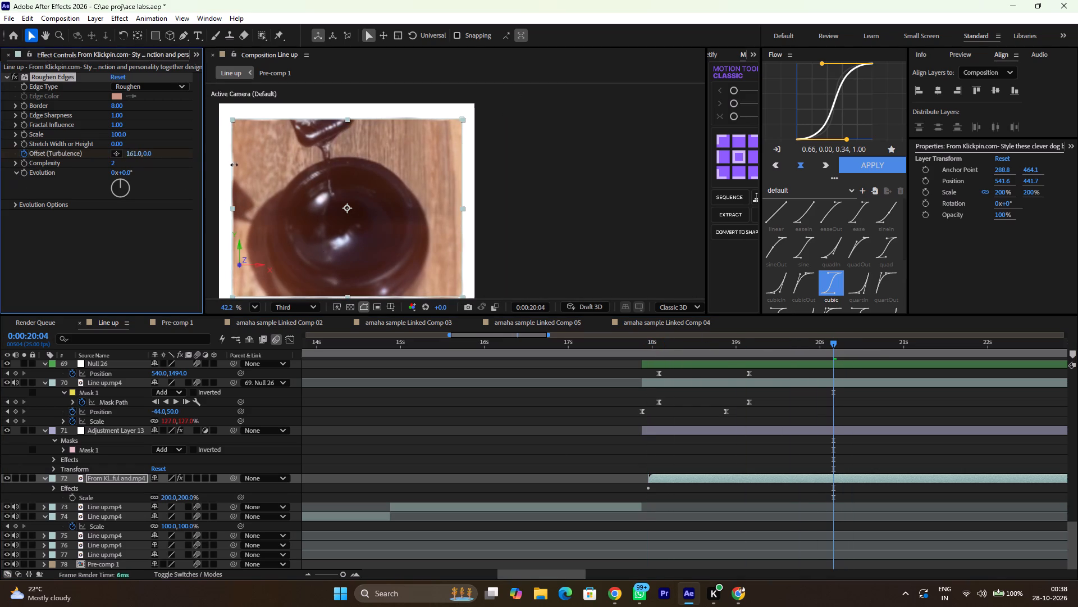
left_click_drag(234, 165, 449, 196)
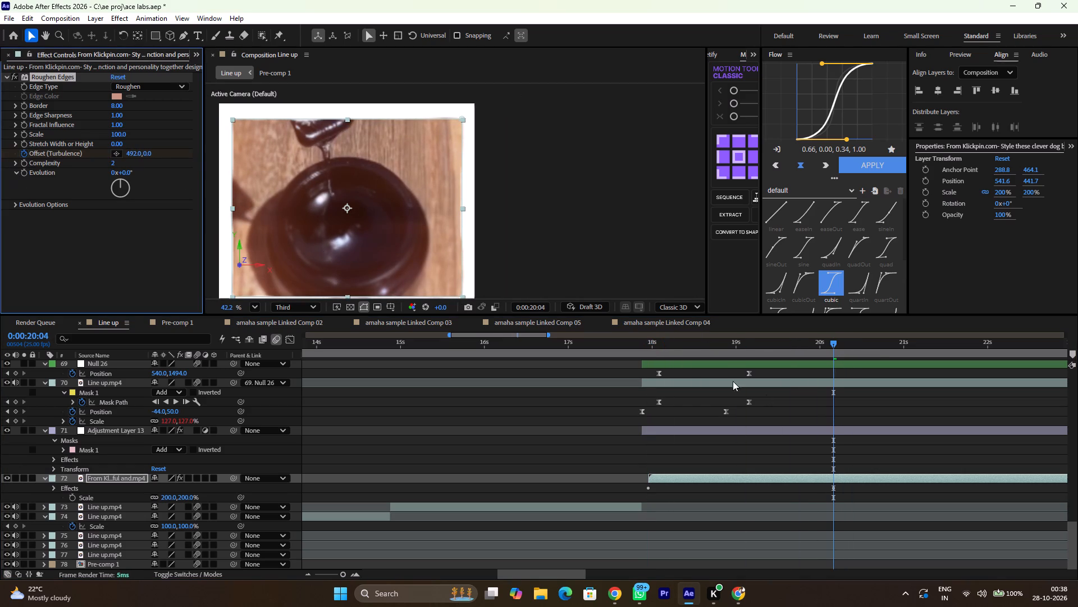
At 0:00:18:00, apply Presetify's up-down arrow preset to the shilajit clip, adding an animated Transform effect, and review the transition.
left_click_drag(707, 343, 702, 359)
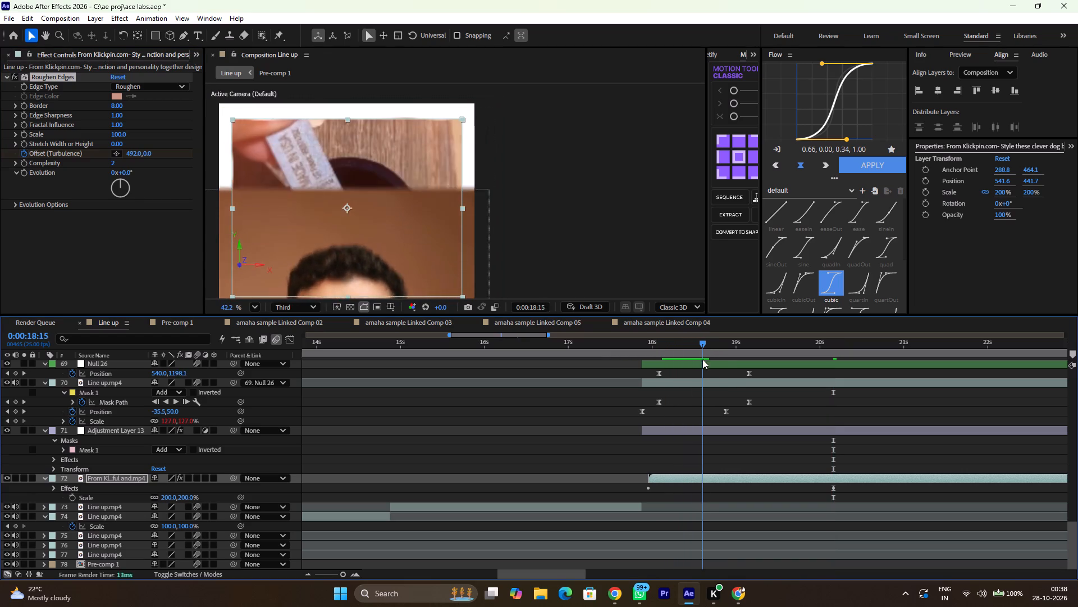
left_click_drag(702, 359, 647, 360)
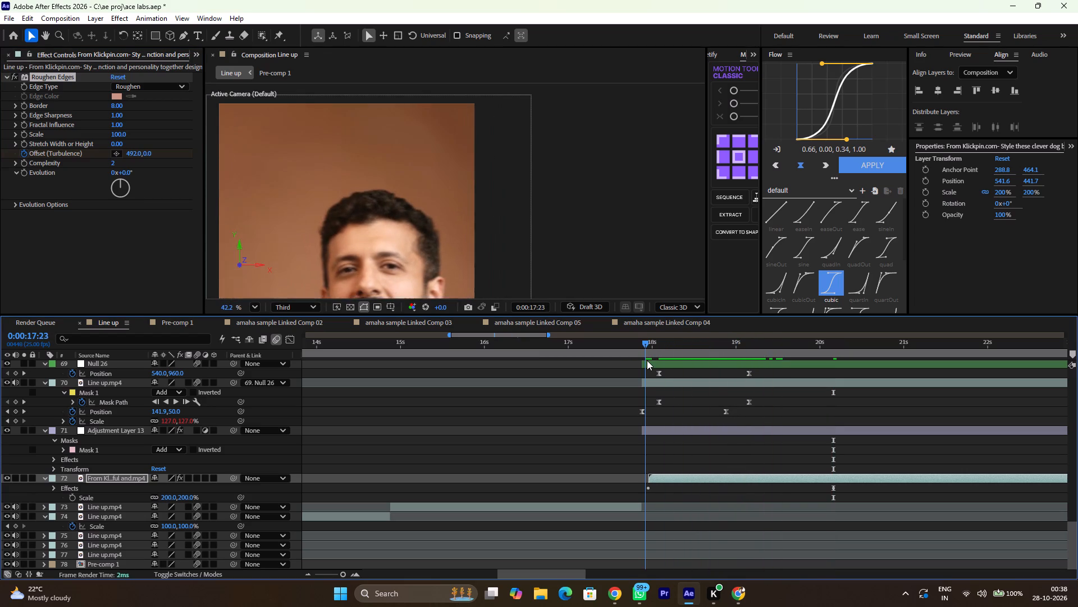
left_click_drag(647, 360, 651, 362)
left_click(714, 53)
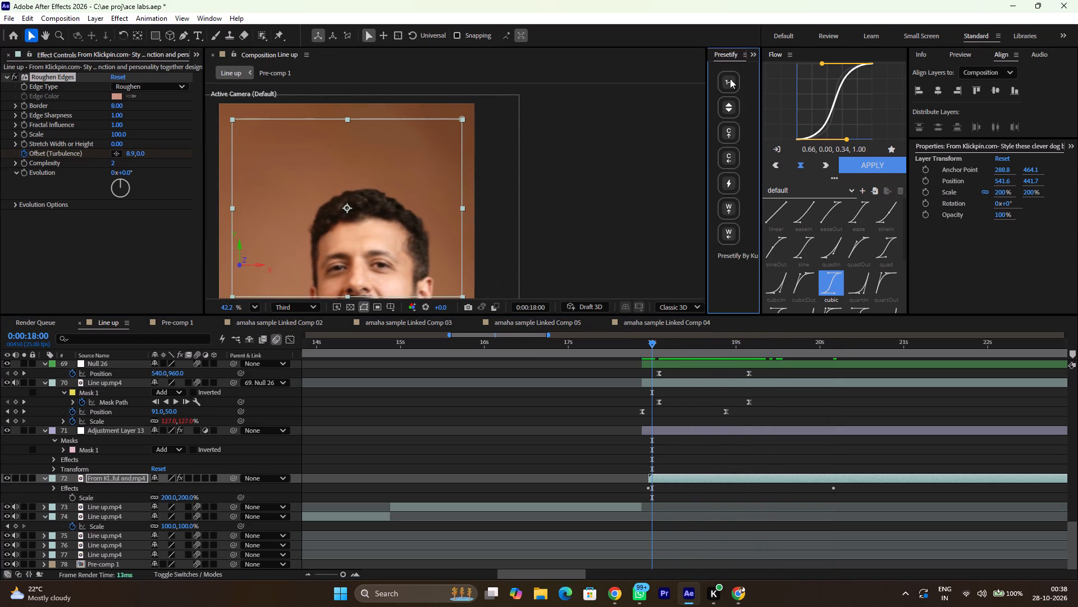
left_click(725, 107)
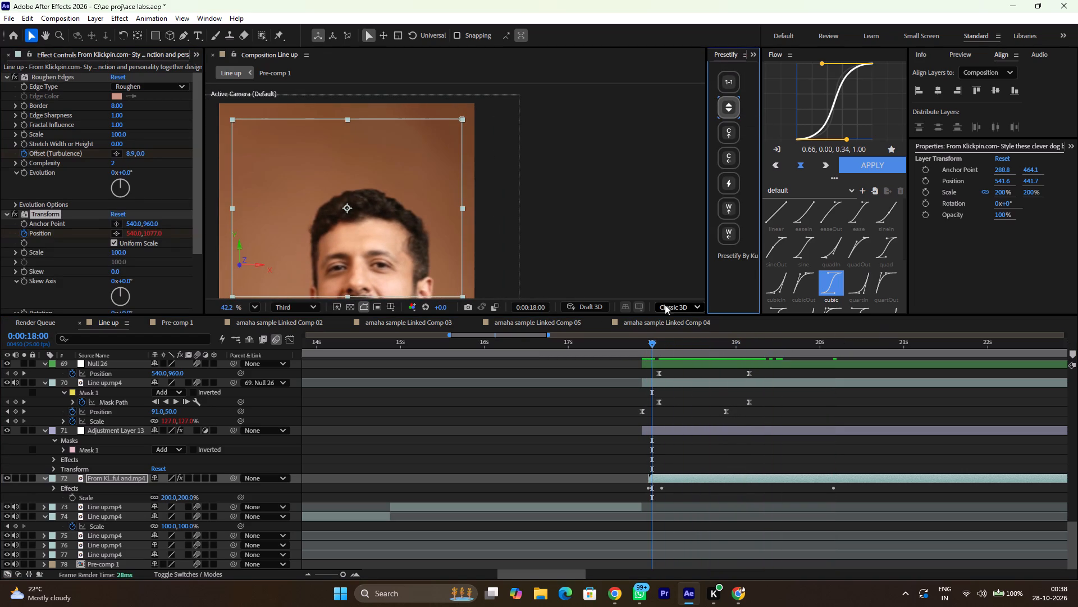
left_click_drag(656, 341, 721, 342)
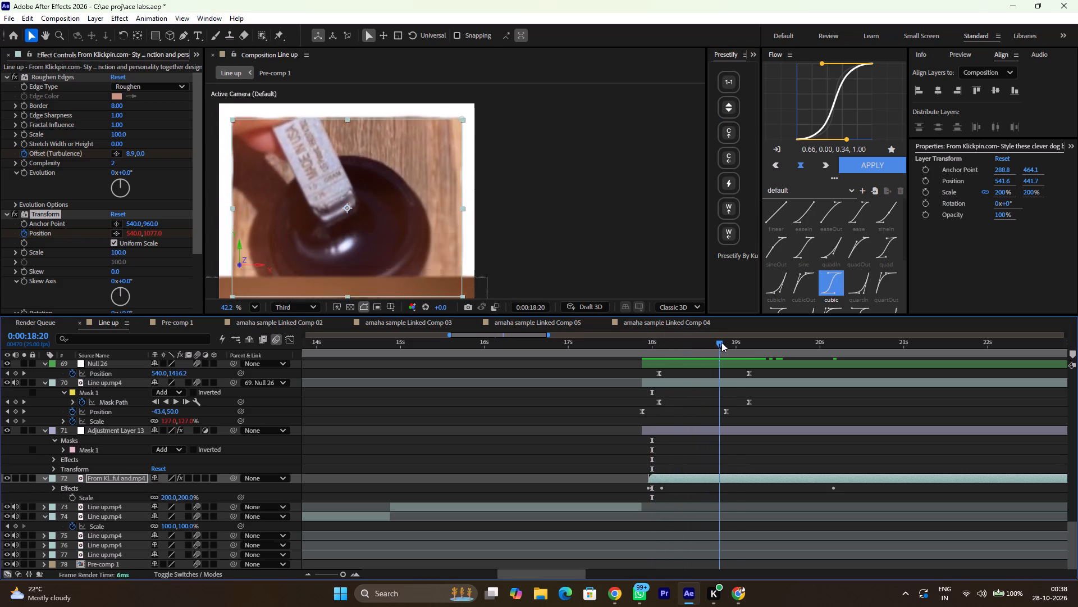
left_click_drag(721, 342, 640, 334)
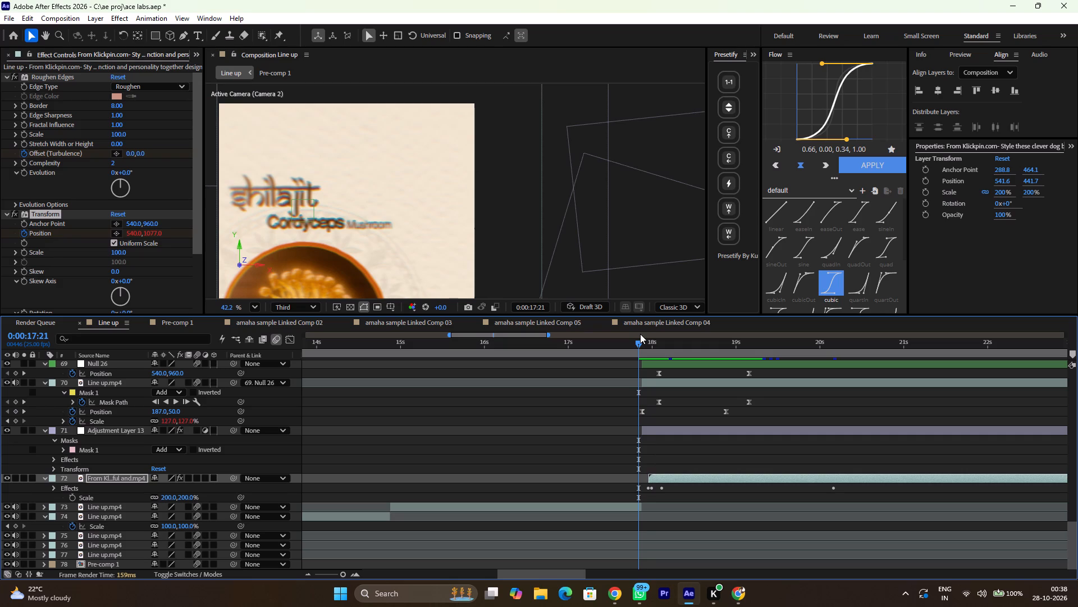
Fit the whole frame in the viewer and examine the leaf and shilajit title scenes and their layers from 0:00:17:21 back to 0:00:11:20.
left_click(254, 312)
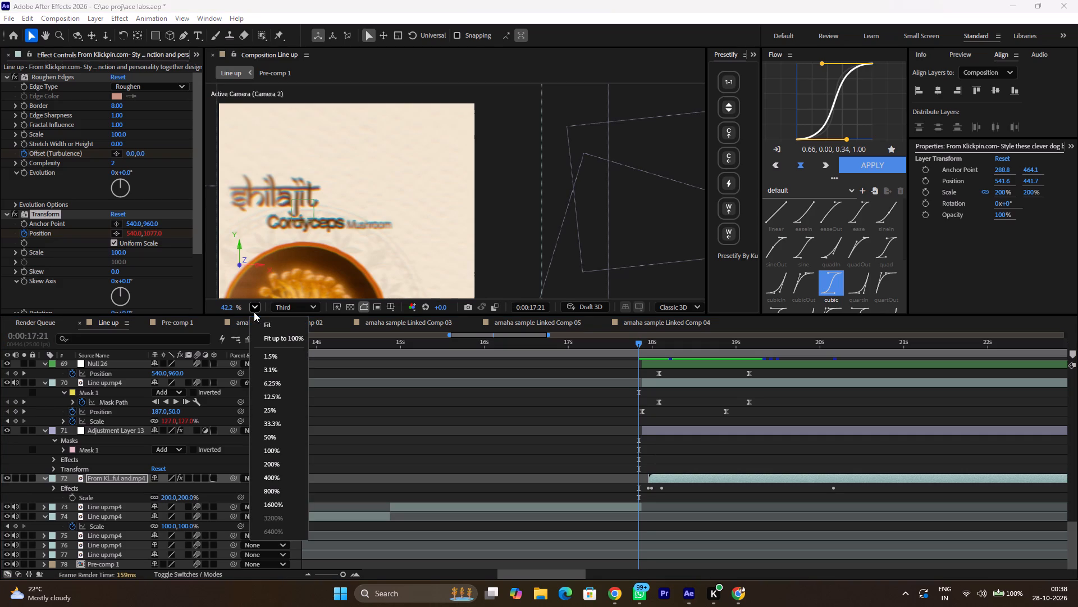
left_click(272, 324)
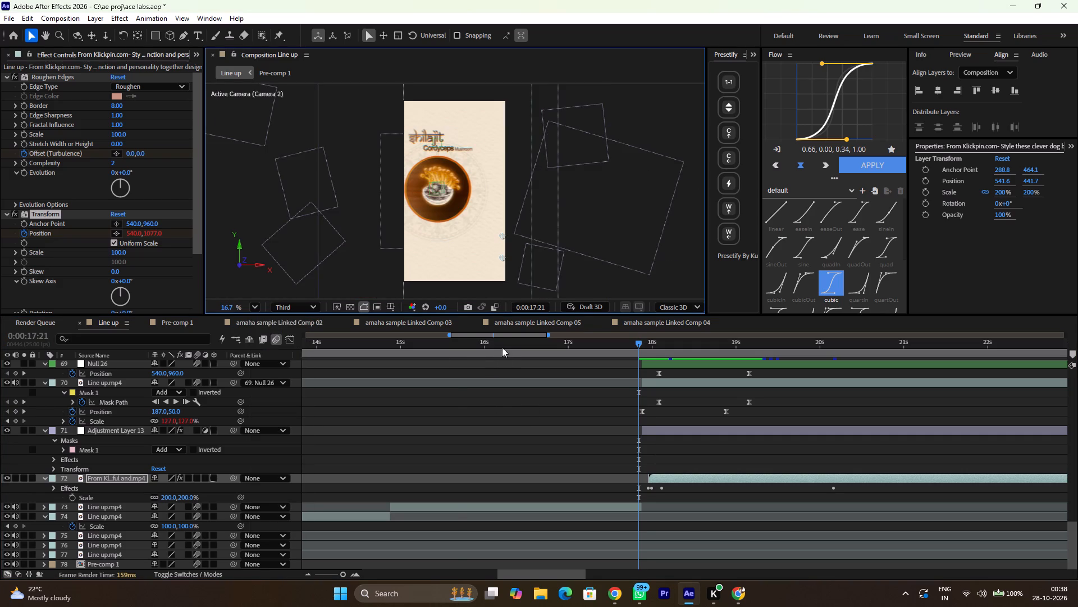
left_click_drag(502, 347, 420, 349)
scroll(442, 453, "down", 2, "ctrl+alt")
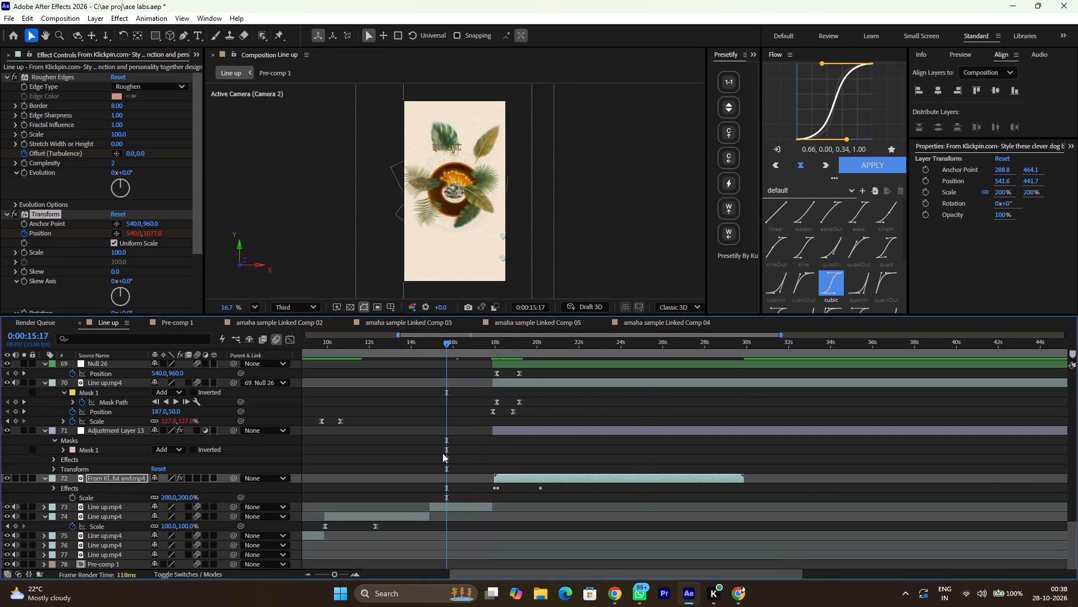
scroll(442, 453, "right", 2)
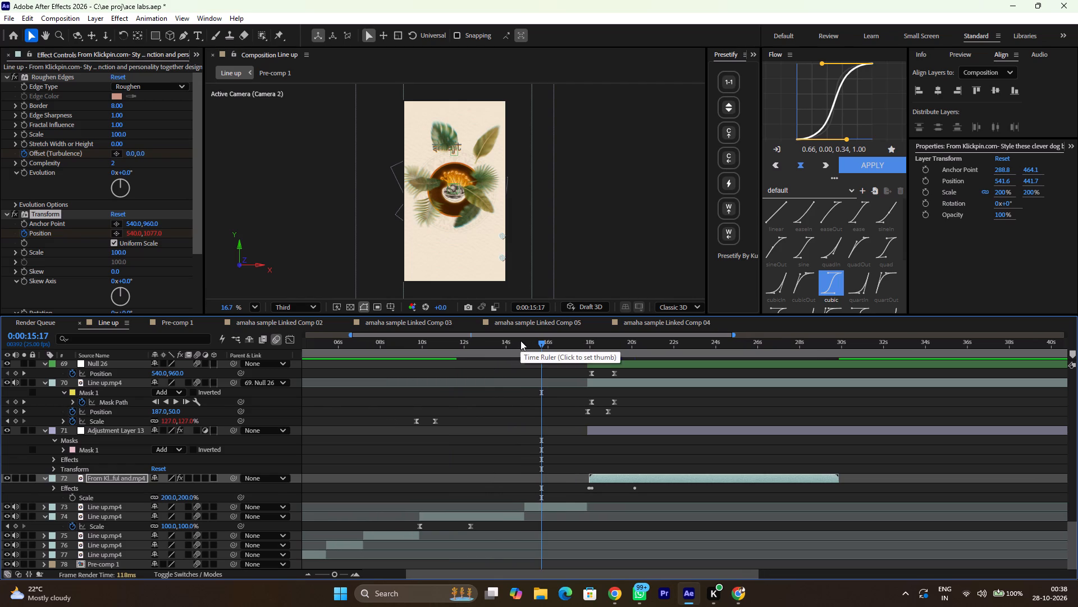
scroll(536, 416, "up", 3)
scroll(536, 416, "down", 2)
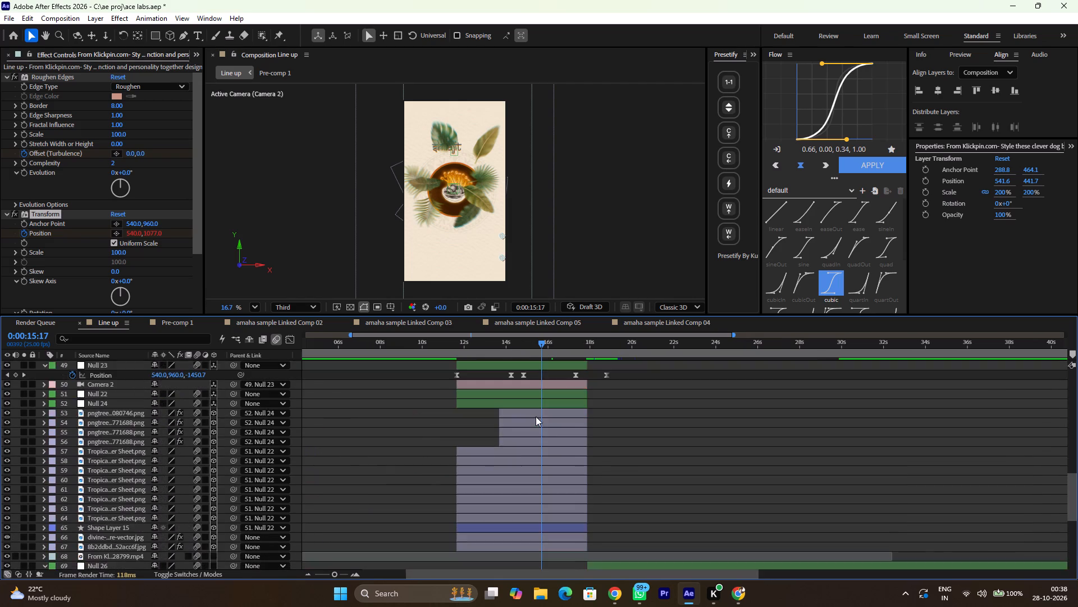
scroll(536, 416, "up", 1)
left_click_drag(527, 343, 500, 354)
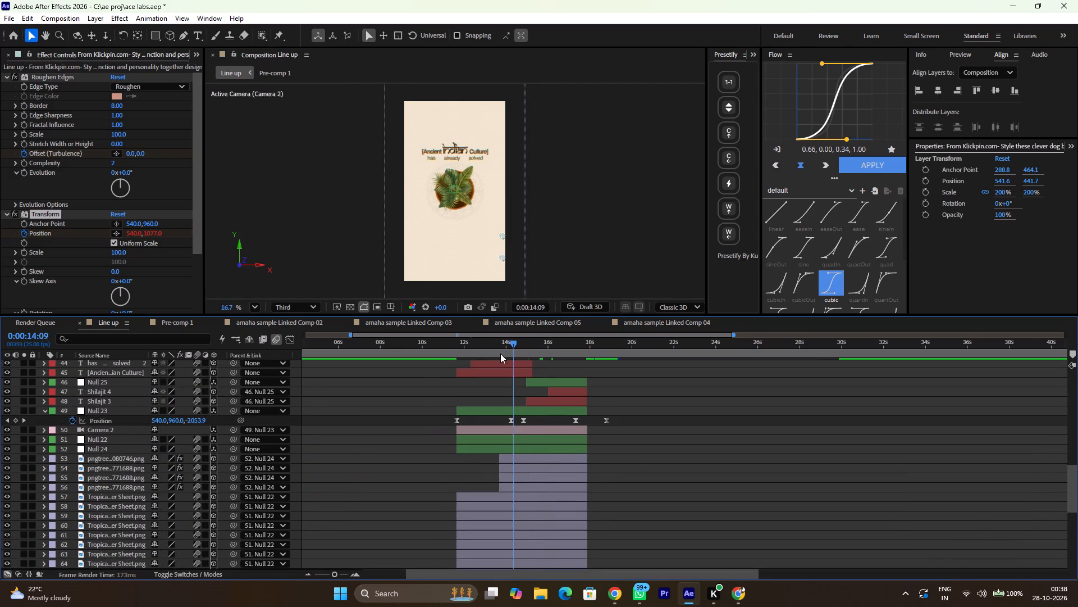
left_click_drag(500, 354, 460, 370)
scroll(487, 433, "up", 1)
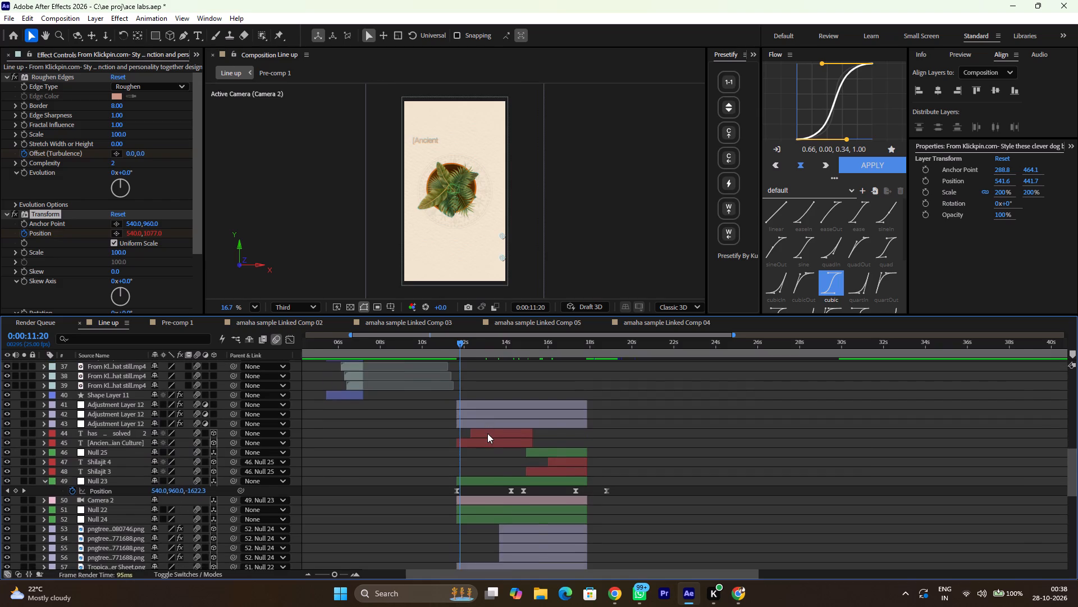
scroll(487, 433, "down", 1, "alt")
scroll(487, 433, "up", 1, "alt")
scroll(487, 433, "up", 2, "ctrl+alt")
scroll(487, 433, "right", 4)
scroll(487, 433, "down", 2, "ctrl+alt")
scroll(558, 410, "up", 2)
scroll(524, 469, "up", 3)
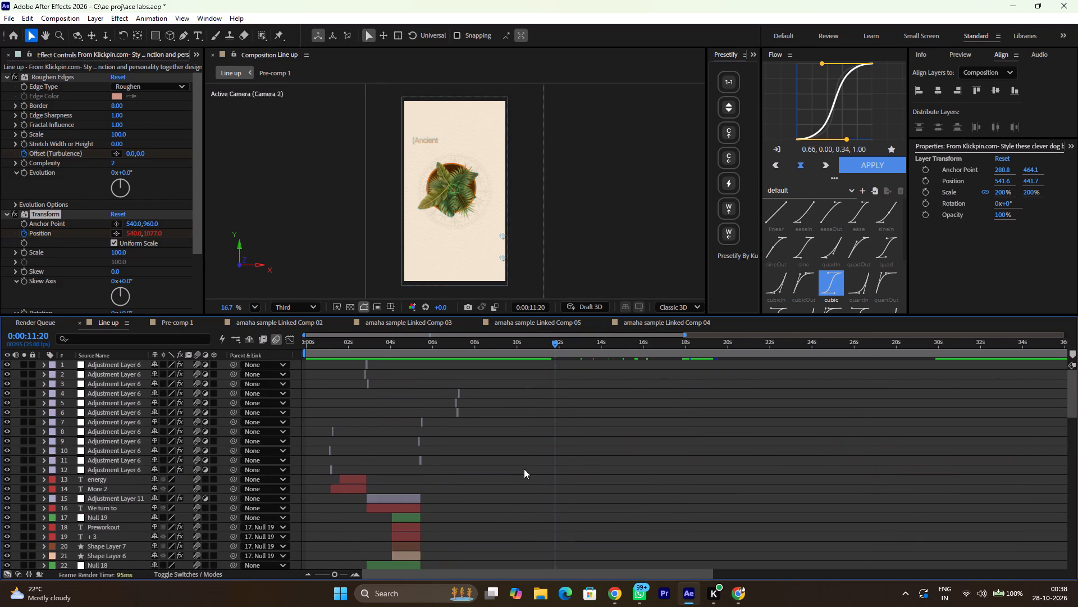
scroll(524, 469, "up", 2)
Preview the Line up composition from 0:00:00:00, and again from 0:00:10:10 through the framed shilajit clip's entrance, to review the edit's flow.
left_click_drag(401, 346, 320, 347)
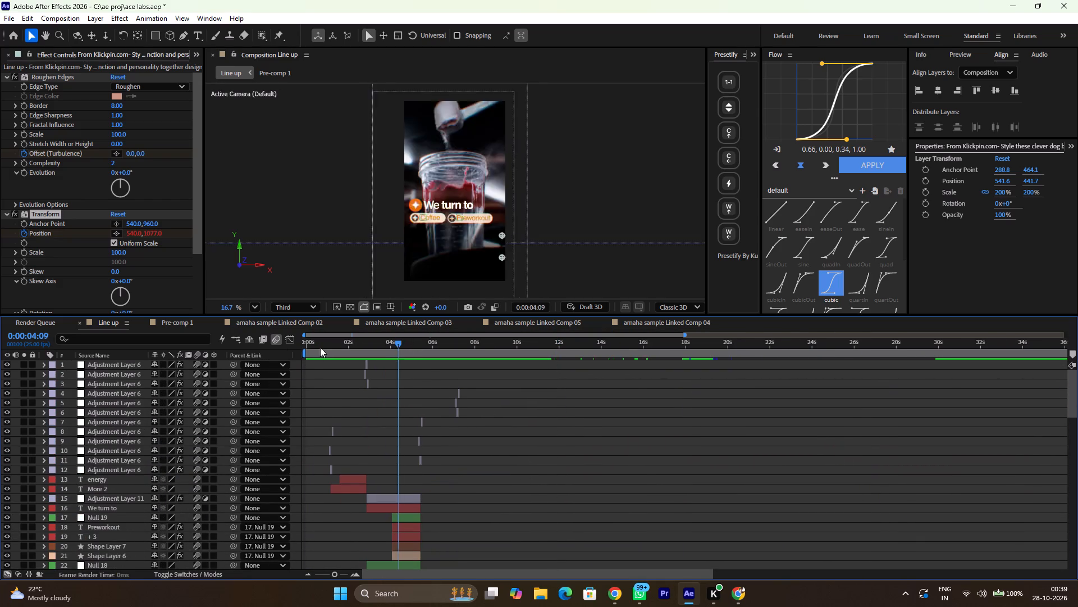
left_click_drag(320, 347, 287, 348)
key("space")
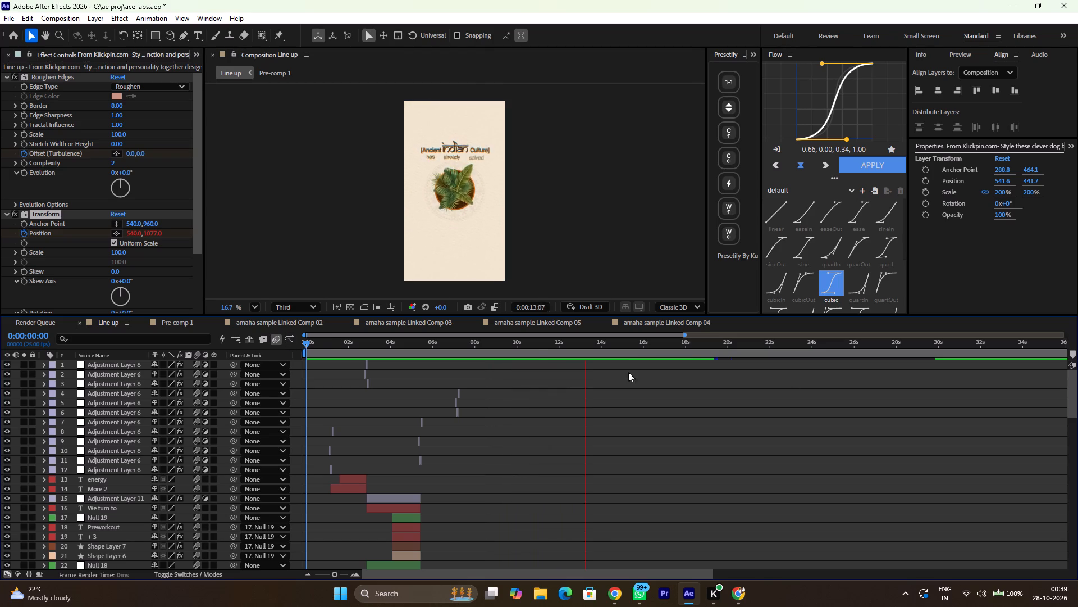
left_click(535, 347)
left_click(525, 345)
key("space")
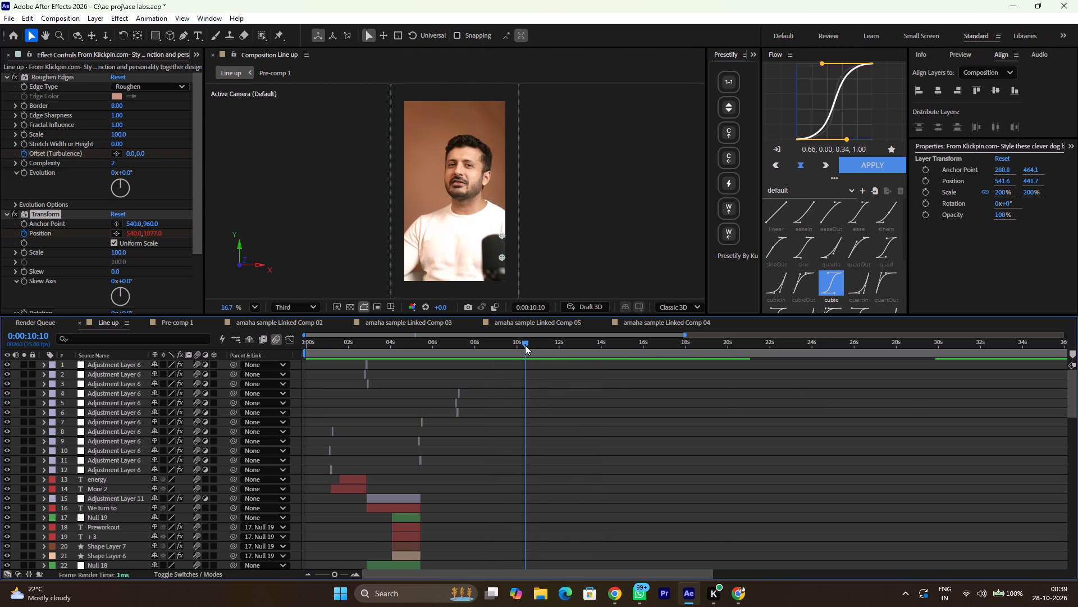
key("space")
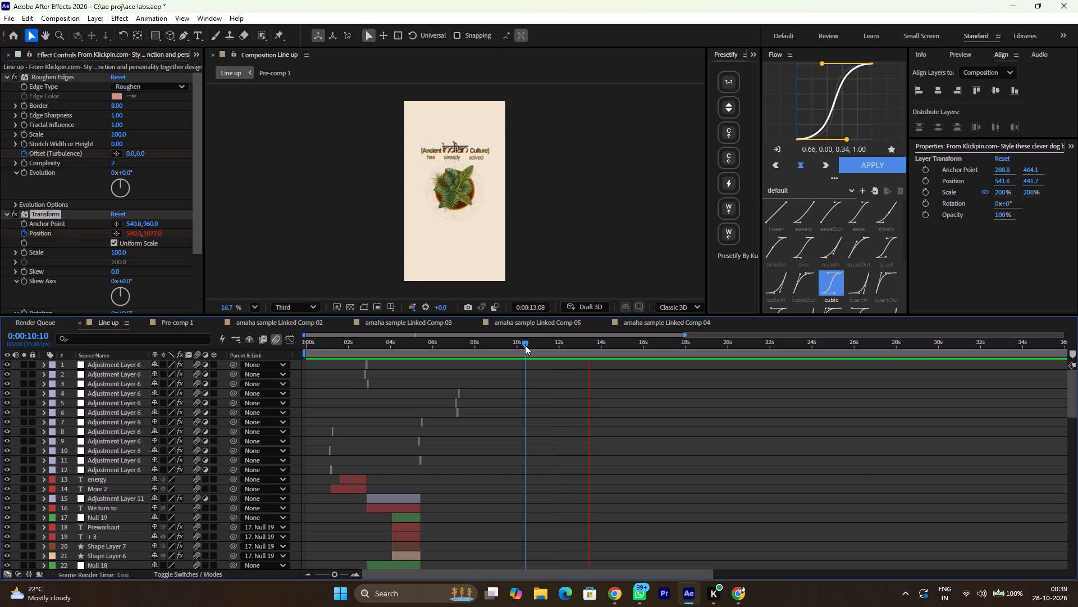
key("space")
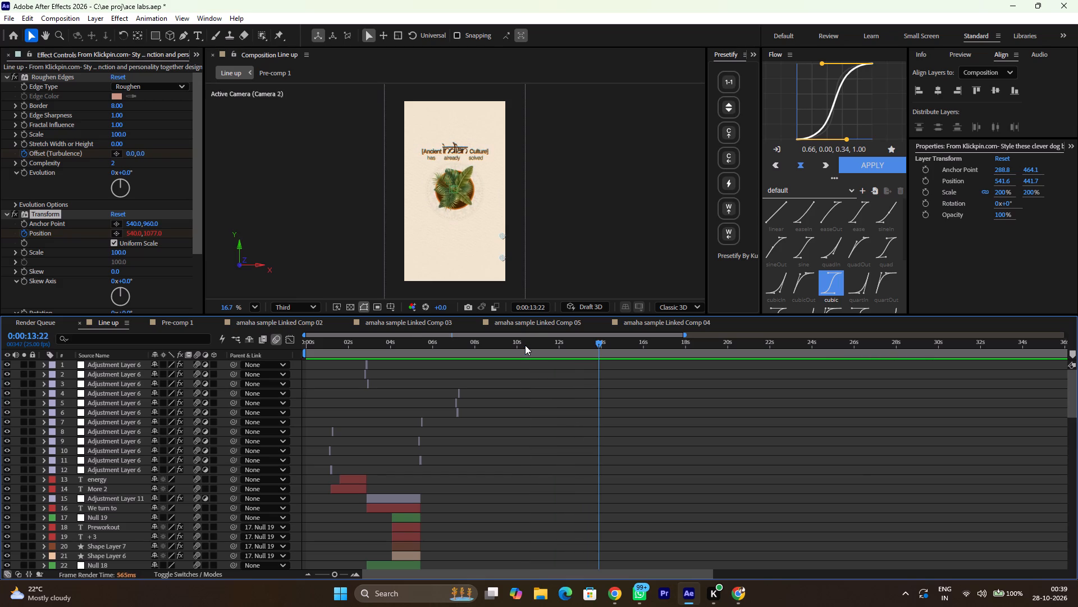
key("space")
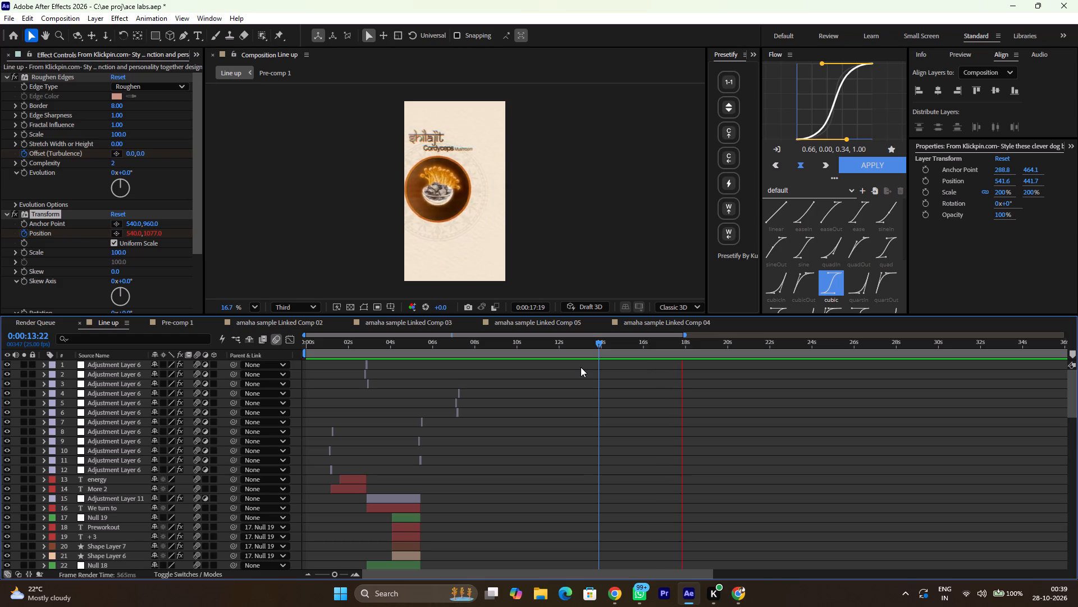
key("space")
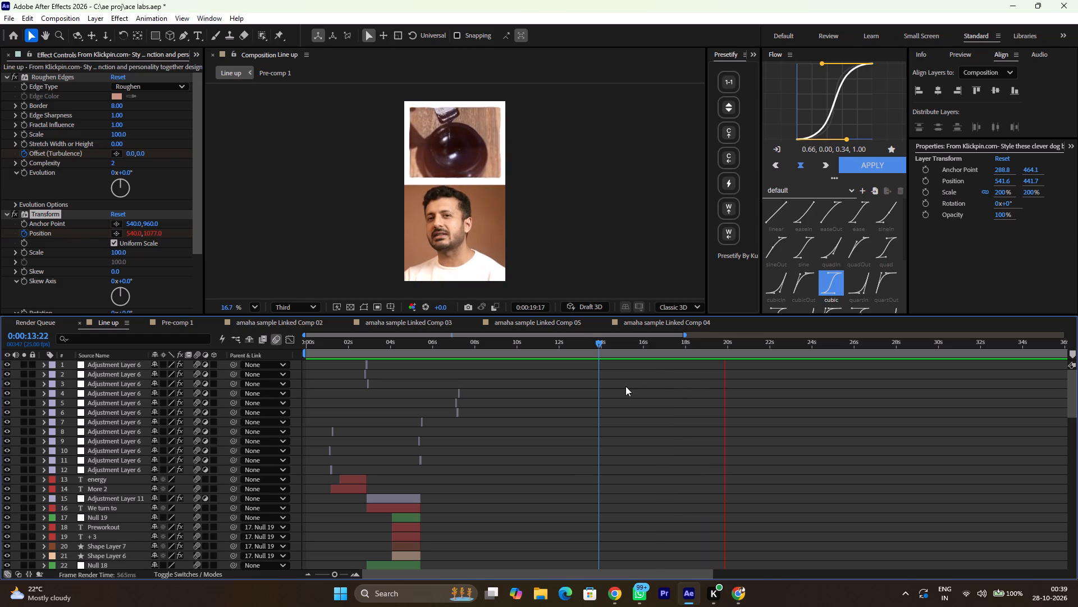
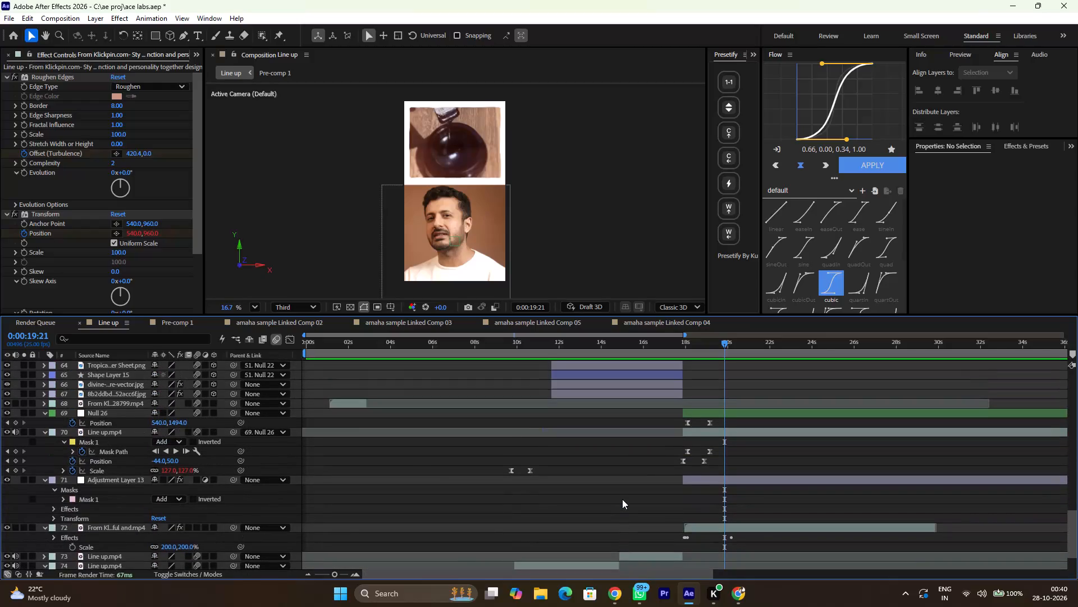
Review the transition from the full-frame speaker to the framed shilajit clip, going back and forth between 0:00:17:24 and 0:00:20:02.
left_click_drag(704, 339, 684, 349)
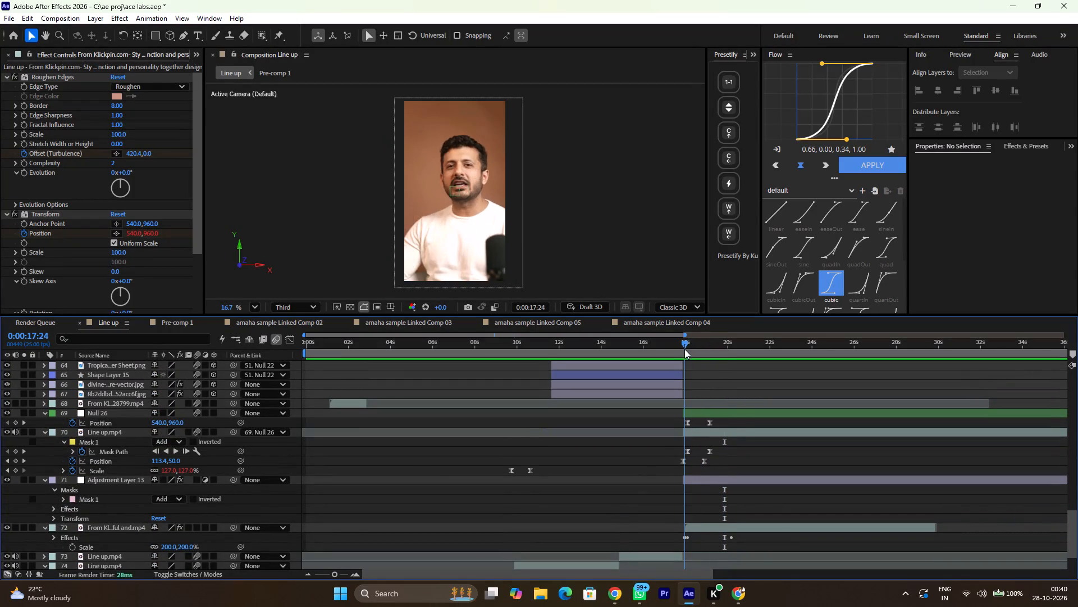
left_click_drag(684, 349, 702, 357)
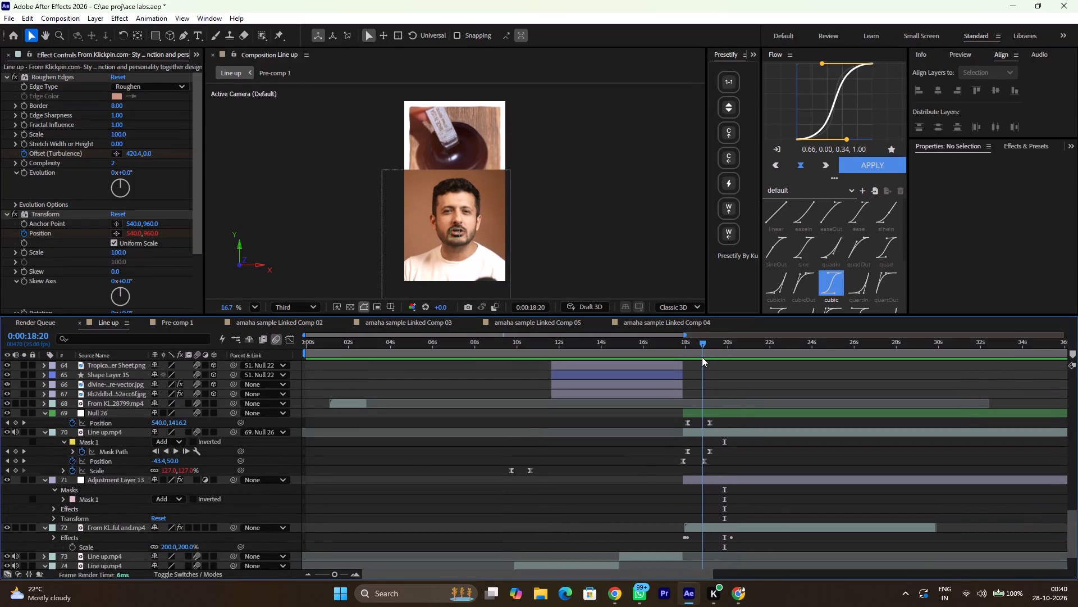
left_click_drag(702, 357, 688, 360)
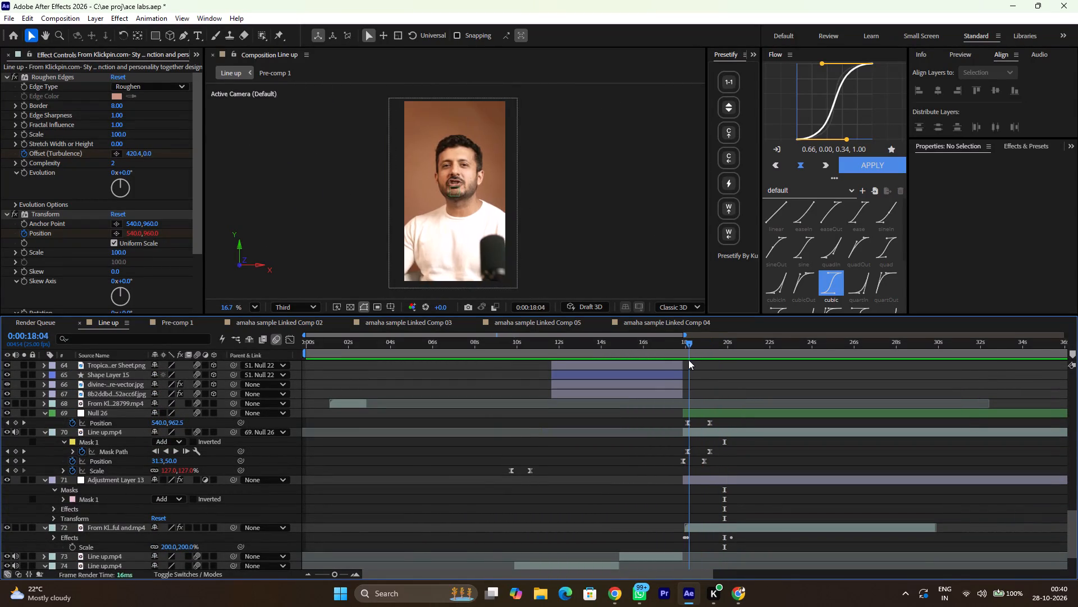
left_click_drag(688, 360, 705, 356)
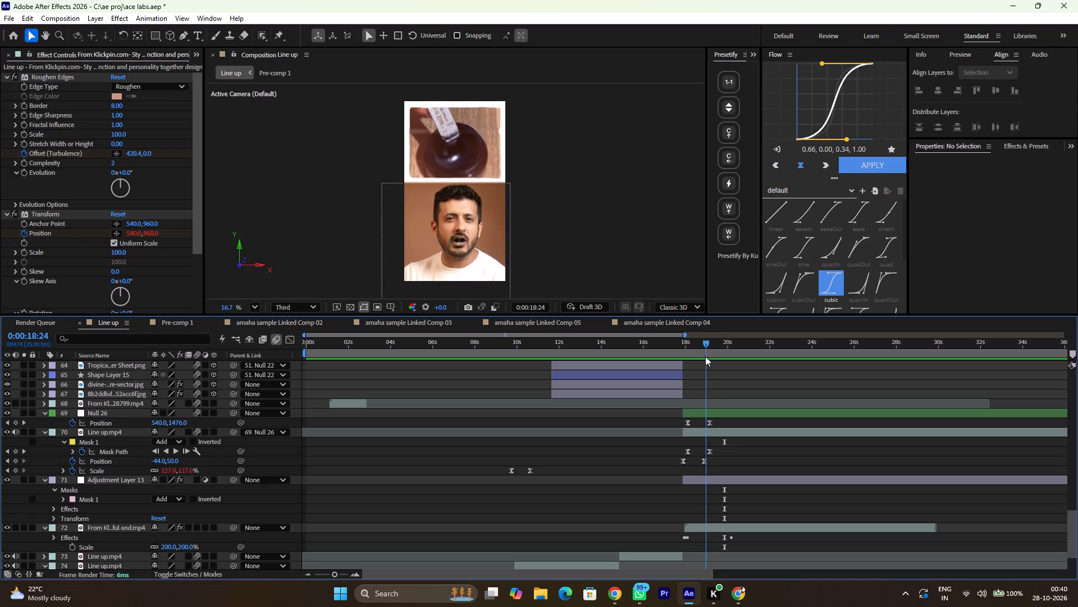
left_click_drag(705, 356, 729, 356)
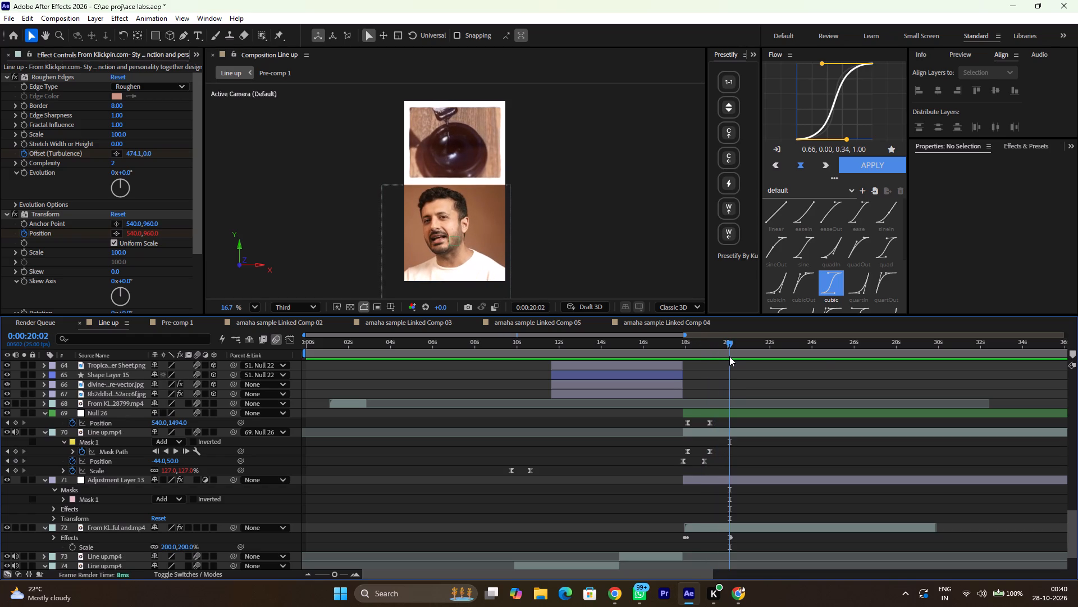